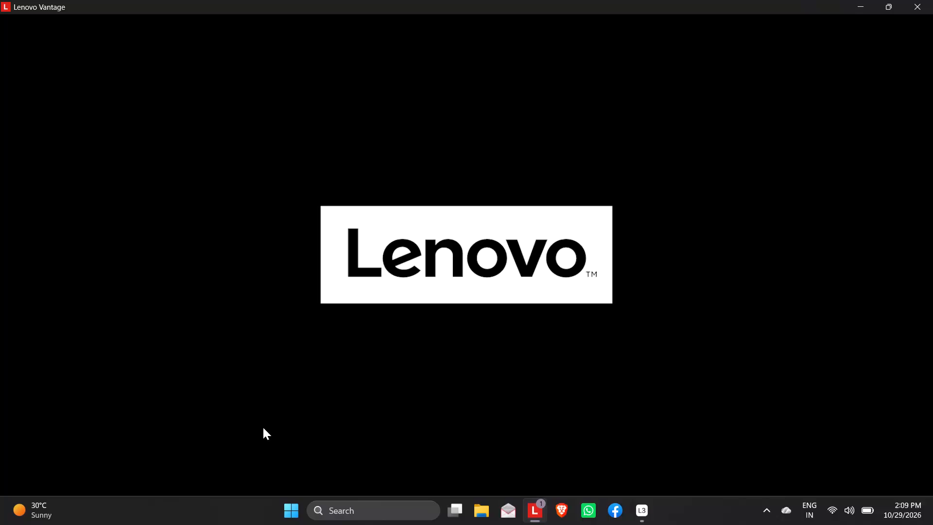
# Close Lenovo Vantage.
pyautogui.click(929, 3)
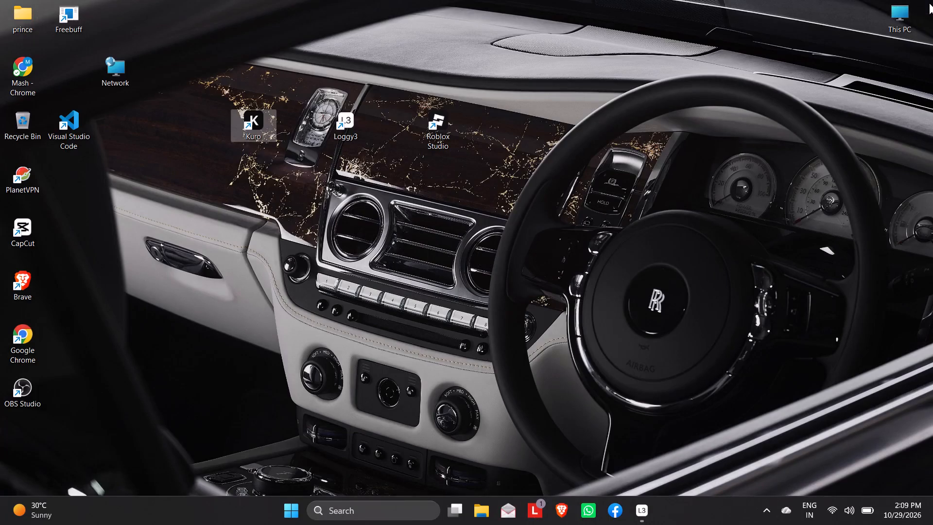
# Open Windows Update by searching for "check for updates", start downloading and installing all available updates, and minimise Settings.
pyautogui.write('ch')
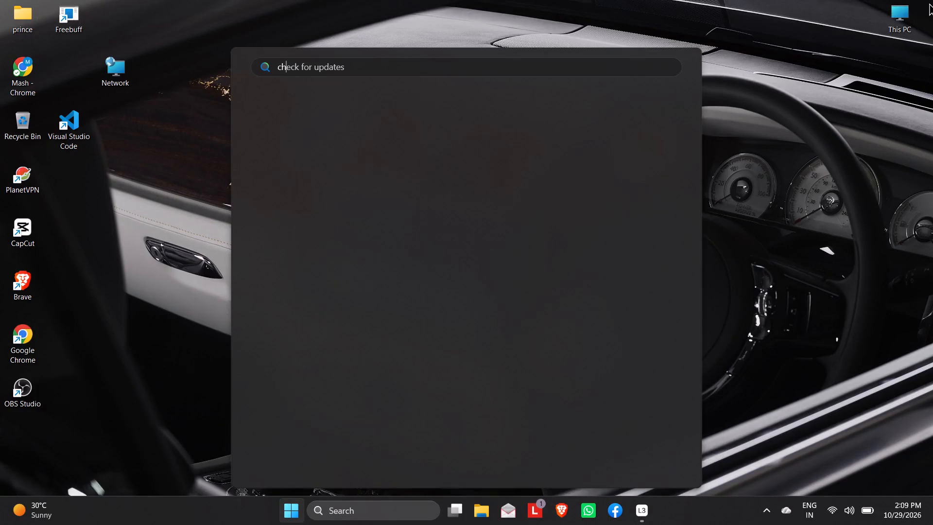
pyautogui.click(328, 162)
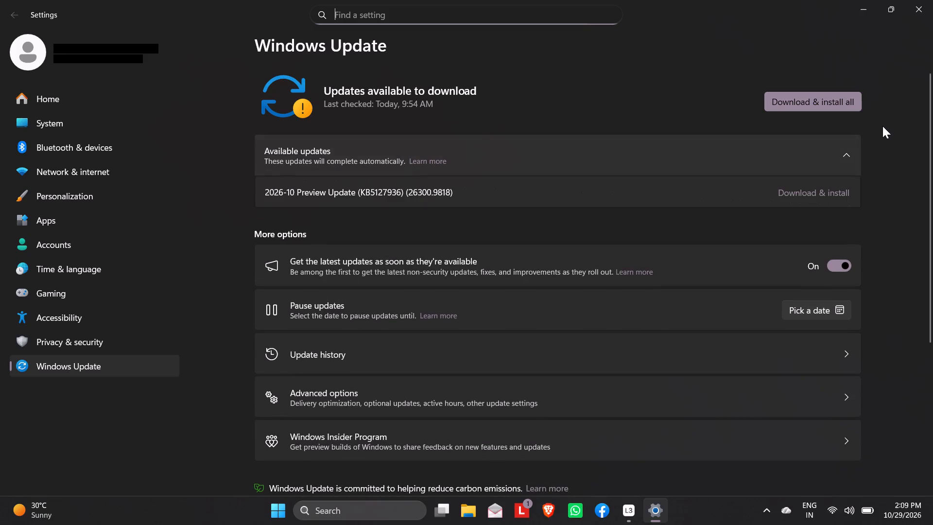
pyautogui.click(823, 101)
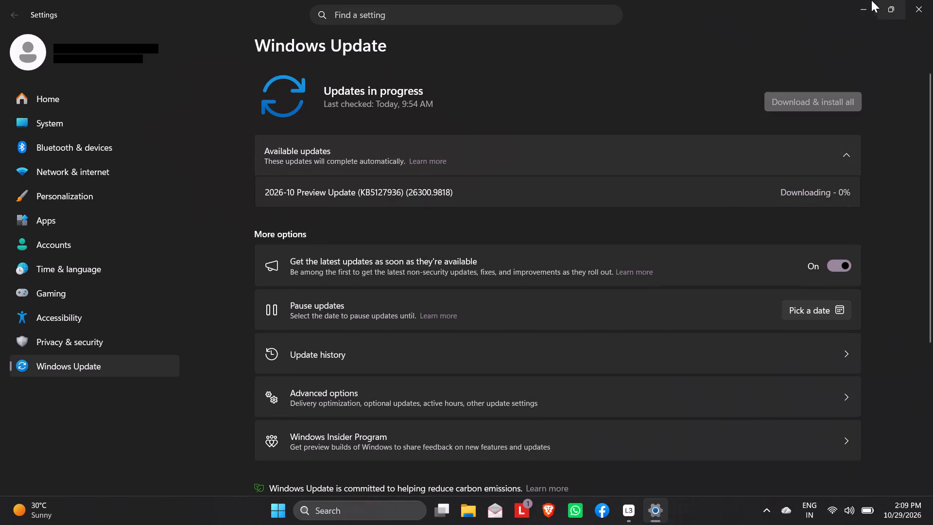
pyautogui.click(849, 5)
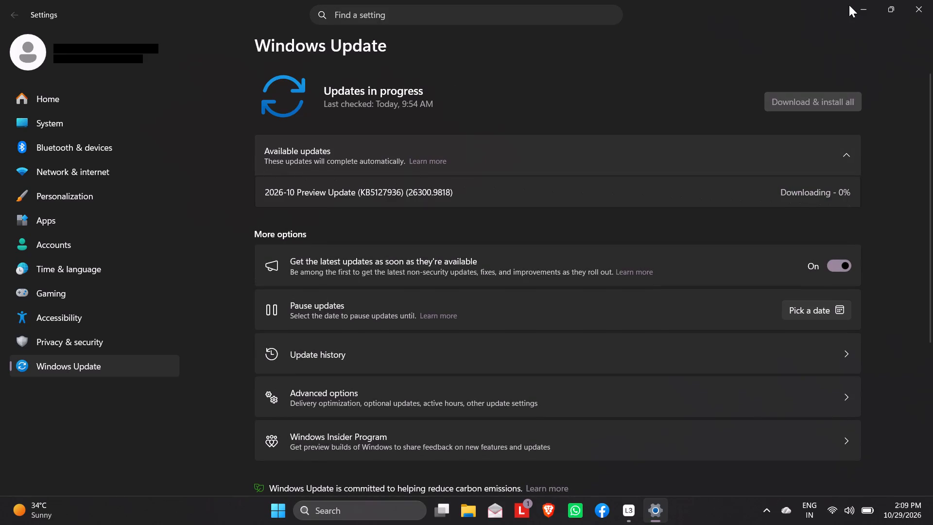
pyautogui.click(857, 8)
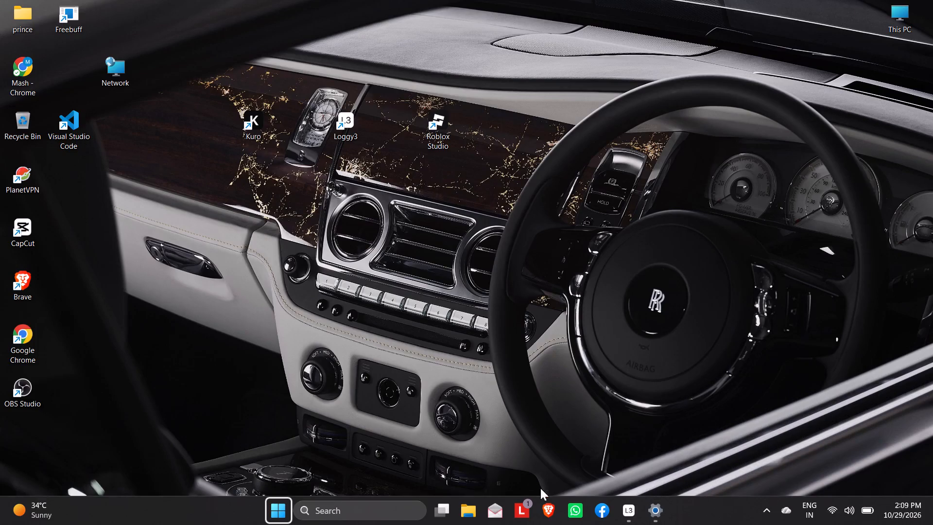
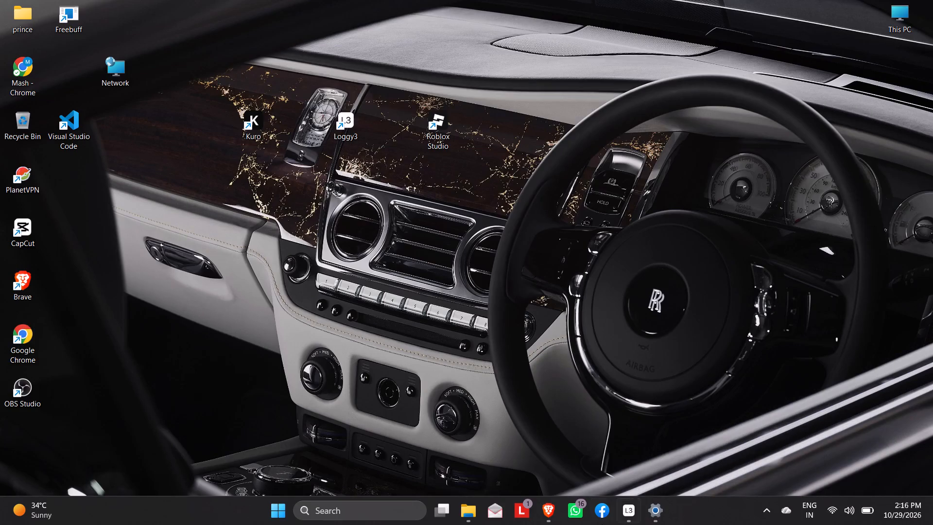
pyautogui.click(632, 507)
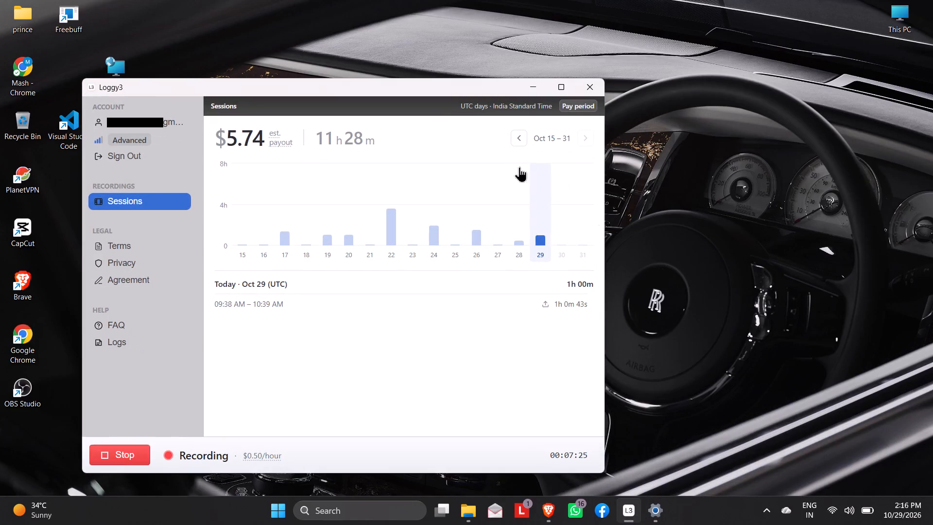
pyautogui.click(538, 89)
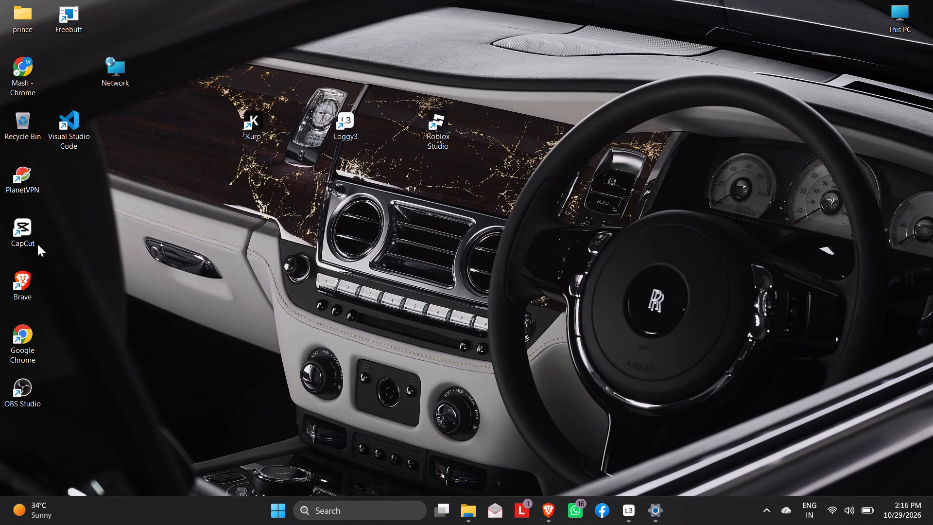
# Open project 1029 in CapCut and delete every rain visuals.mp4 copy from the timeline except the first clip.
pyautogui.doubleClick(16, 233)
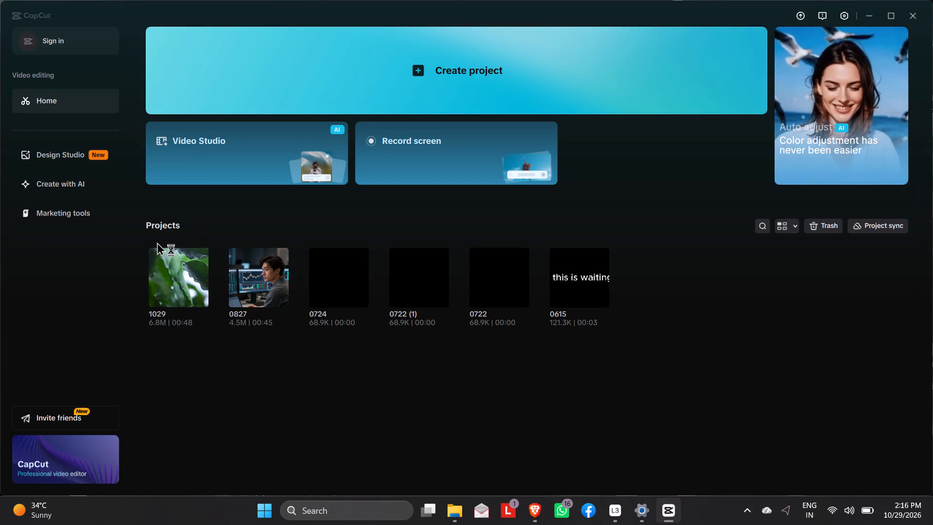
pyautogui.click(154, 245)
pyautogui.click(167, 260)
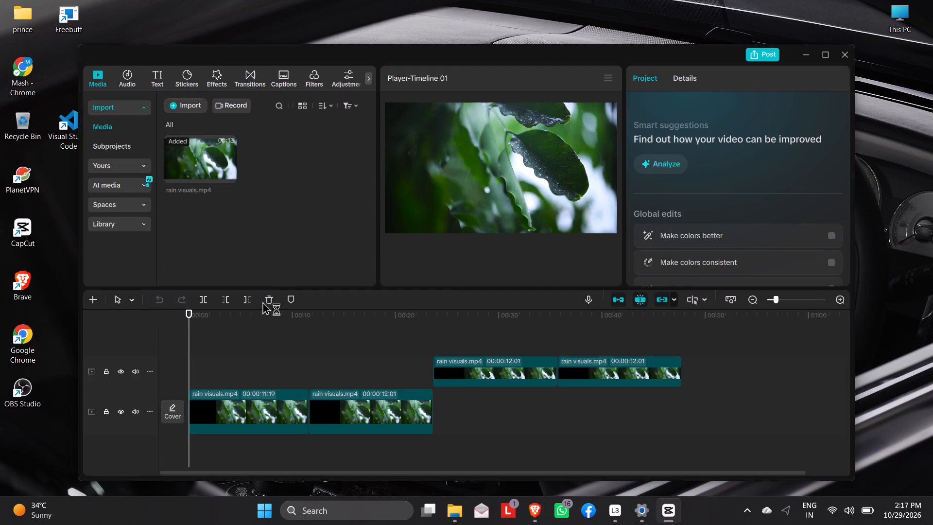
pyautogui.click(499, 377)
pyautogui.click(503, 357)
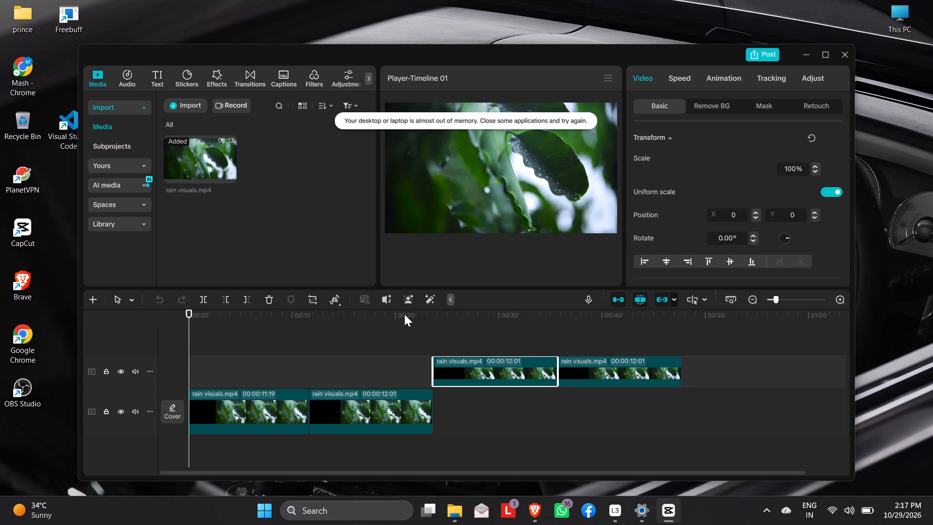
pyautogui.click(270, 299)
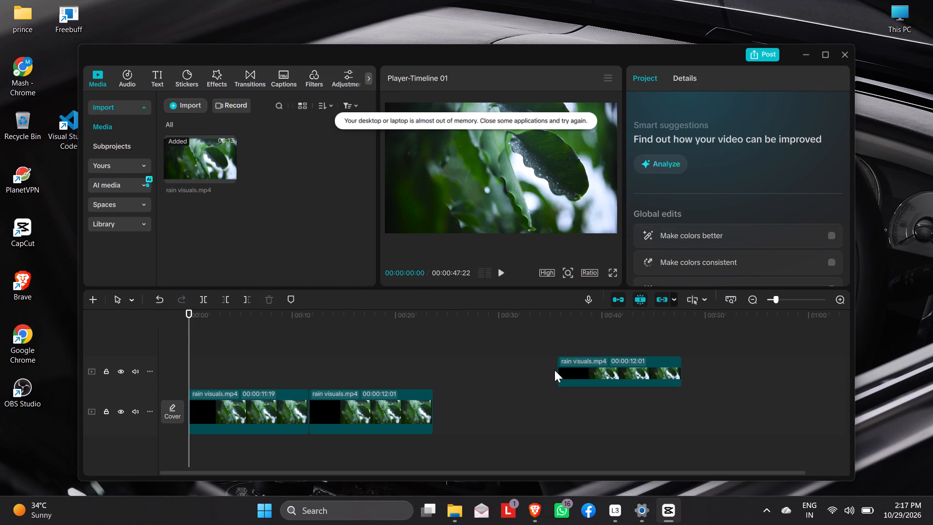
pyautogui.click(618, 368)
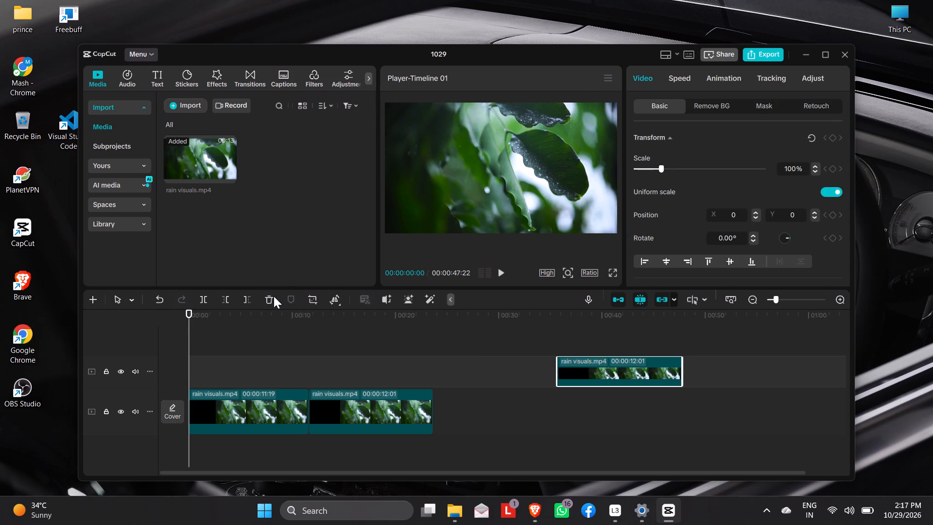
pyautogui.click(273, 295)
pyautogui.click(355, 386)
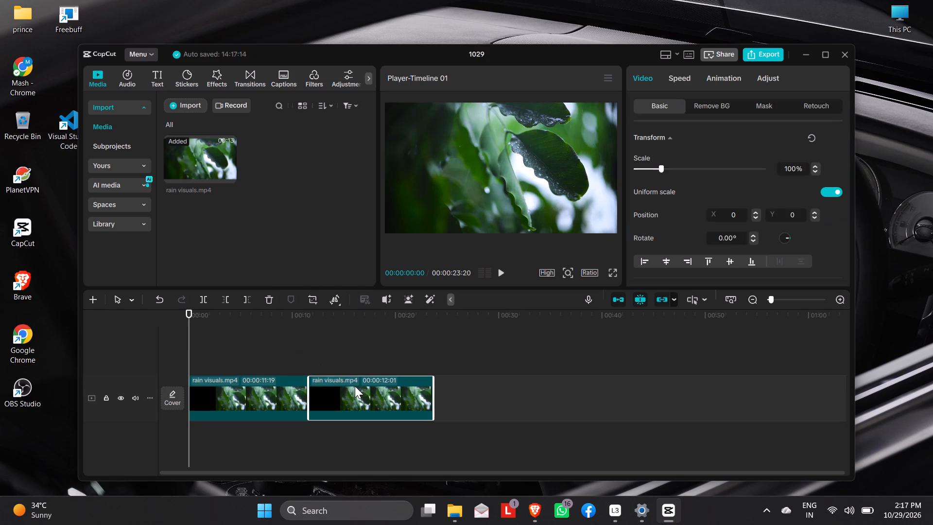
pyautogui.click(265, 300)
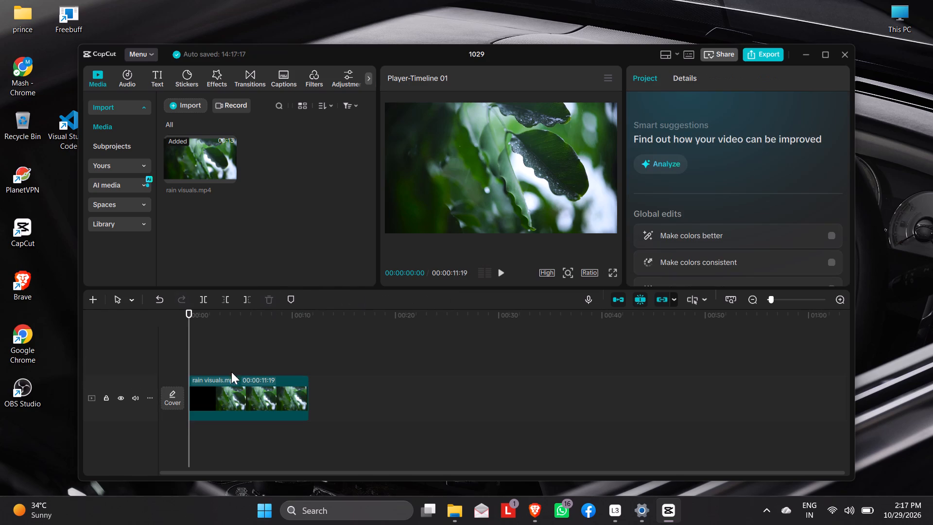
# Adjust the start edge of the remaining rain visuals.mp4 clip, extending it to a duration of 00:00:12:01.
pyautogui.click(232, 395)
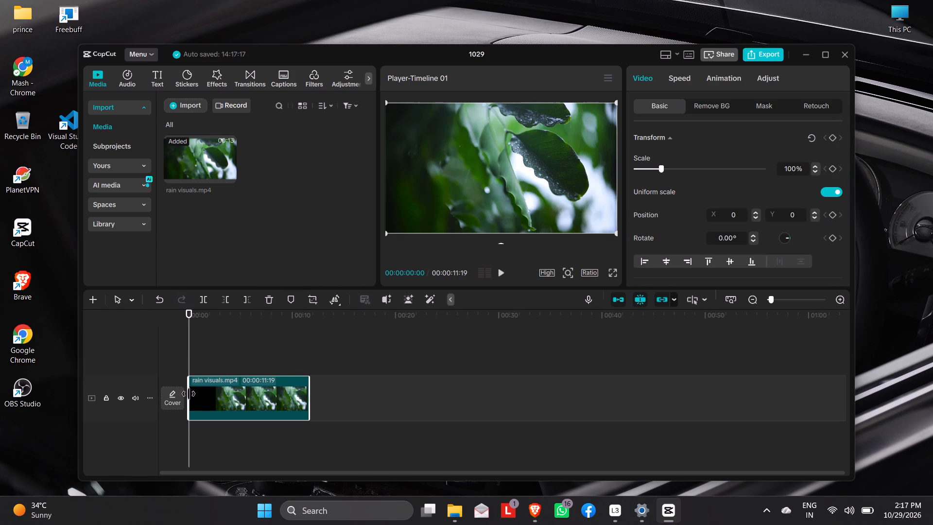
pyautogui.moveTo(187, 393); pyautogui.dragTo(190, 395)
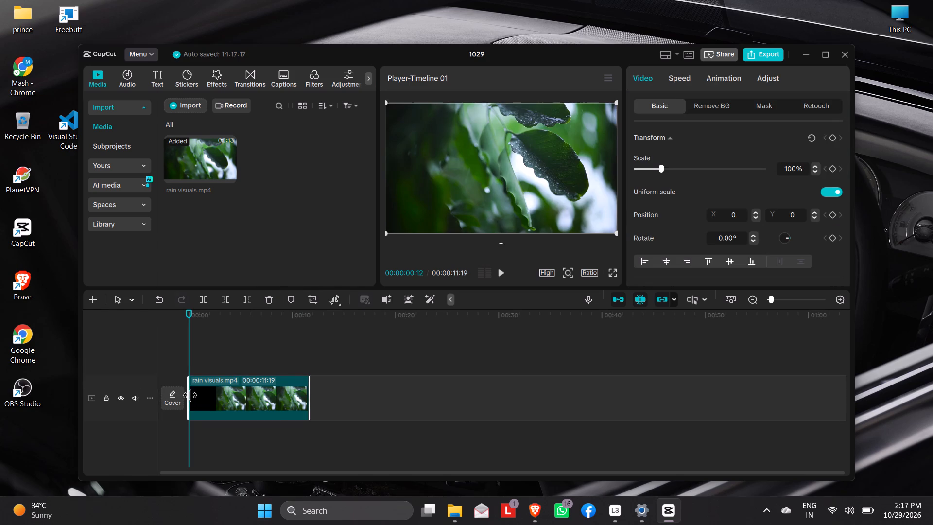
pyautogui.moveTo(190, 395); pyautogui.dragTo(196, 398)
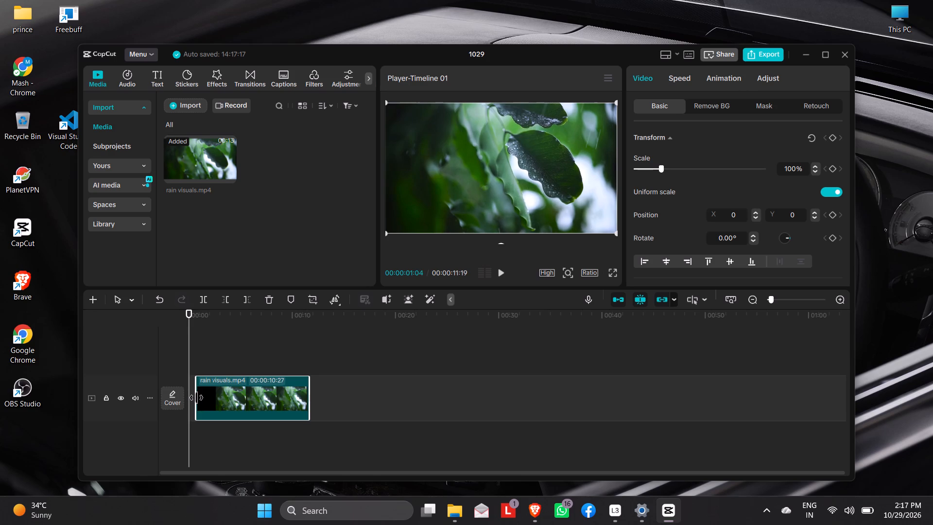
pyautogui.moveTo(196, 398); pyautogui.dragTo(175, 399)
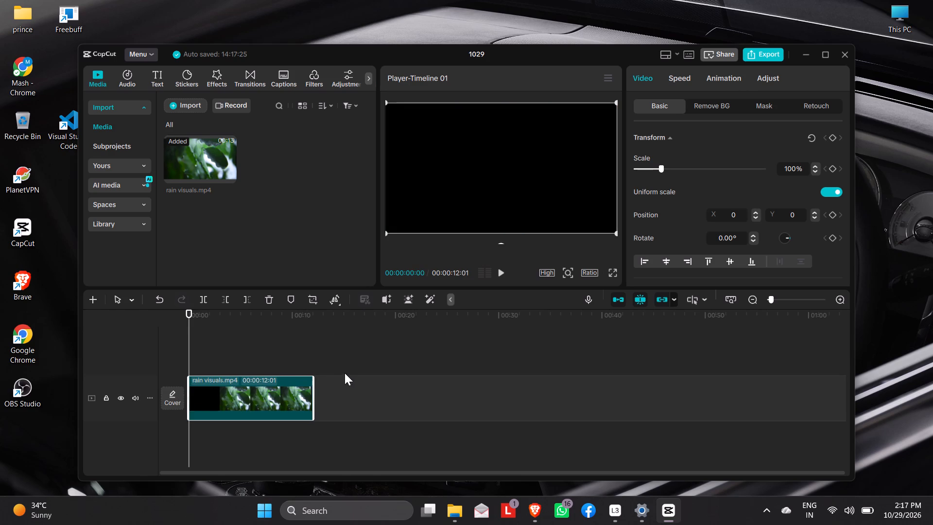
# Play the opening seconds of the clip twice from the start to check it, and close the project and CapCut.
pyautogui.click(498, 271)
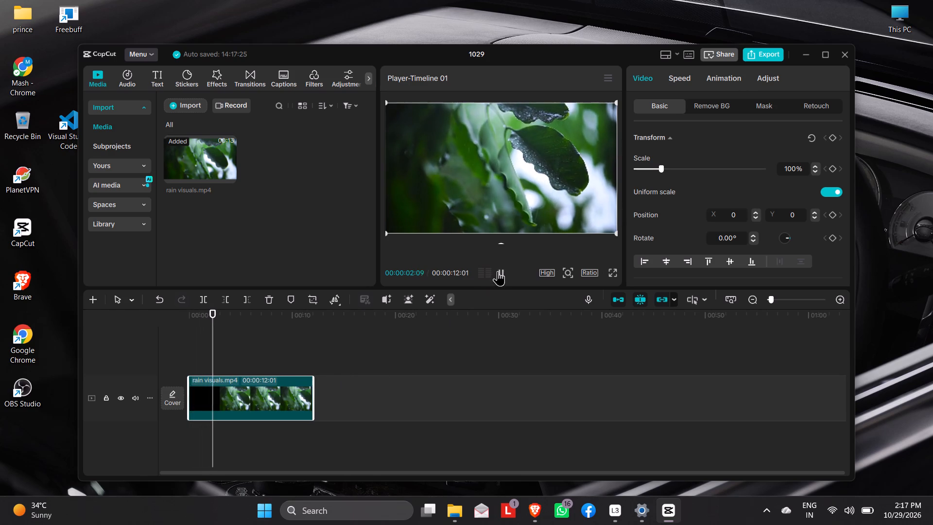
pyautogui.click(501, 274)
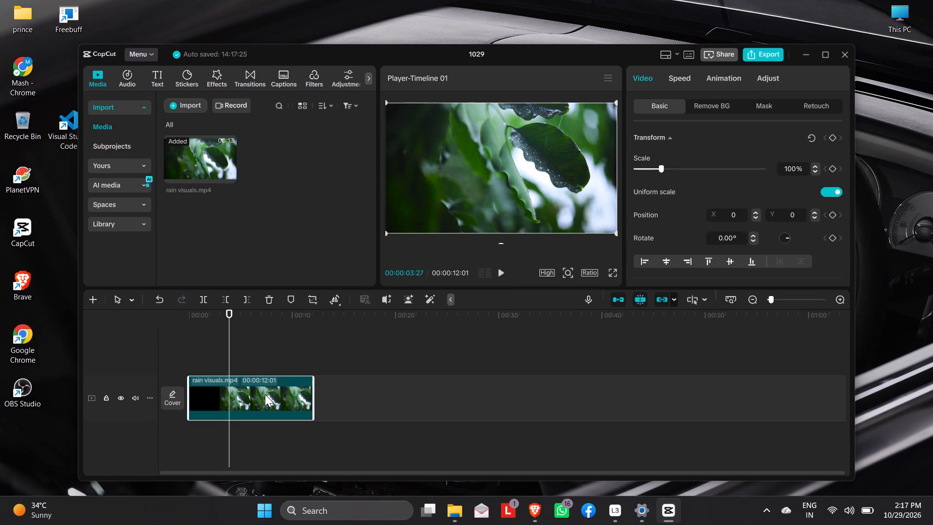
pyautogui.moveTo(229, 311); pyautogui.dragTo(227, 310)
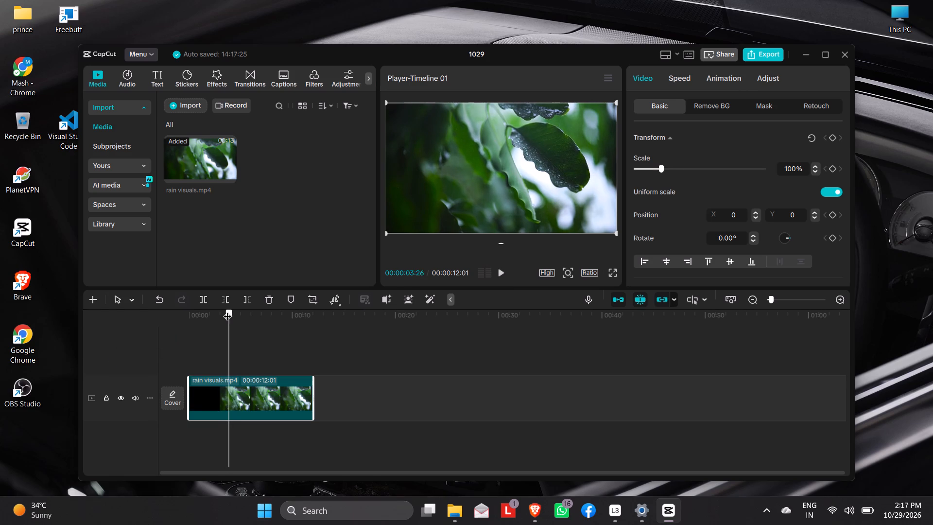
pyautogui.moveTo(227, 310); pyautogui.dragTo(173, 297)
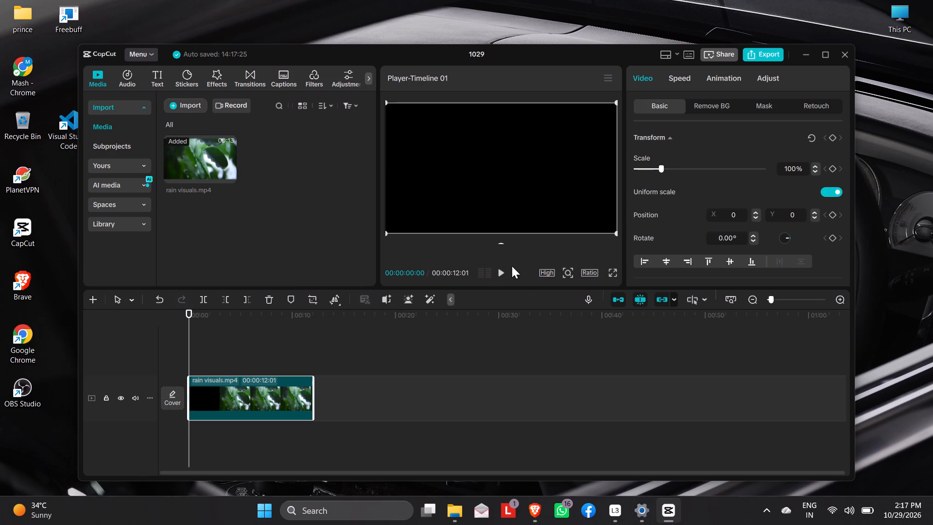
pyautogui.click(500, 275)
pyautogui.click(500, 275)
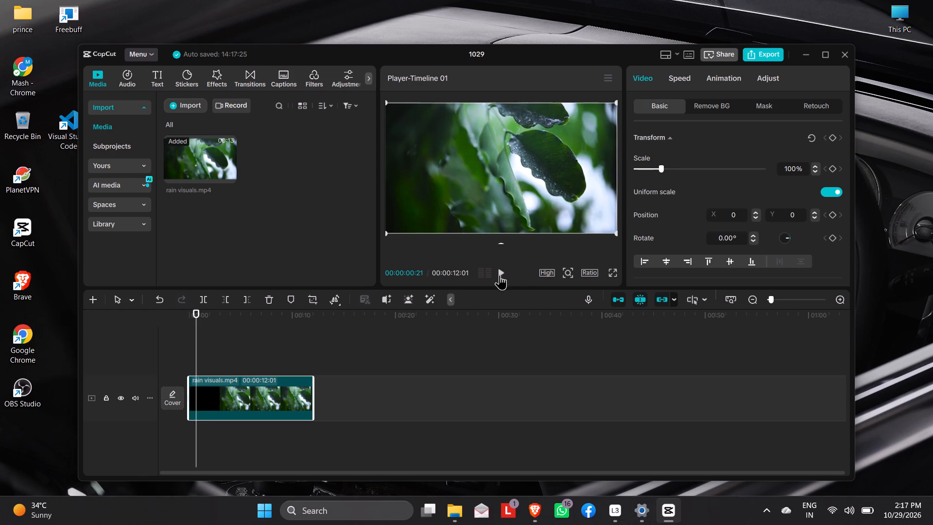
pyautogui.click(500, 275)
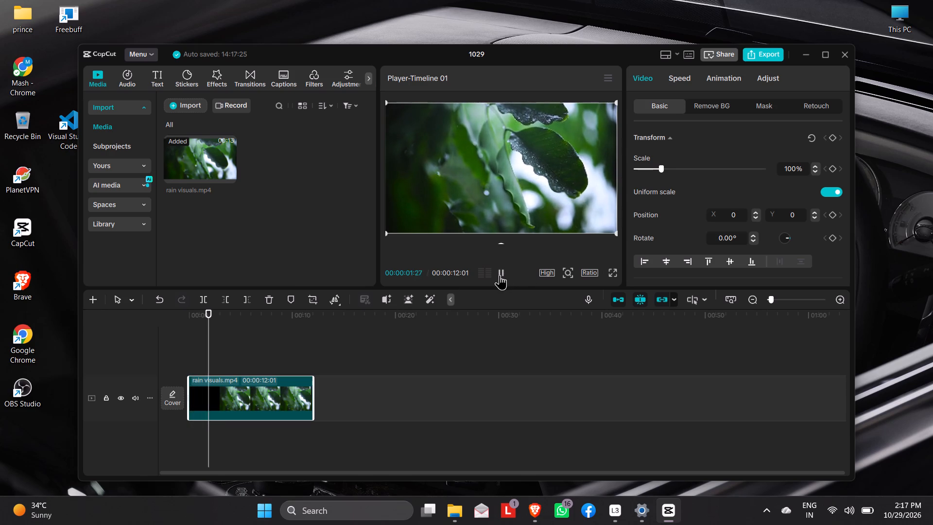
pyautogui.click(500, 275)
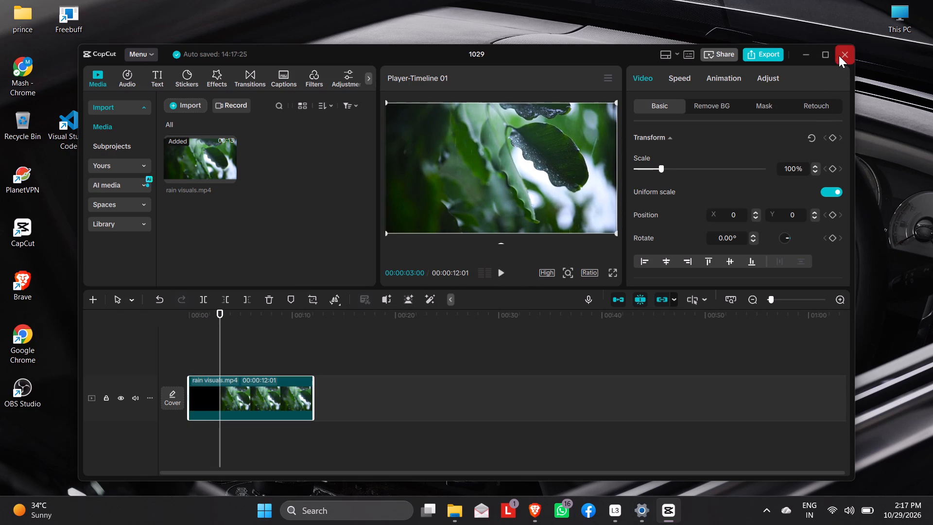
pyautogui.click(839, 55)
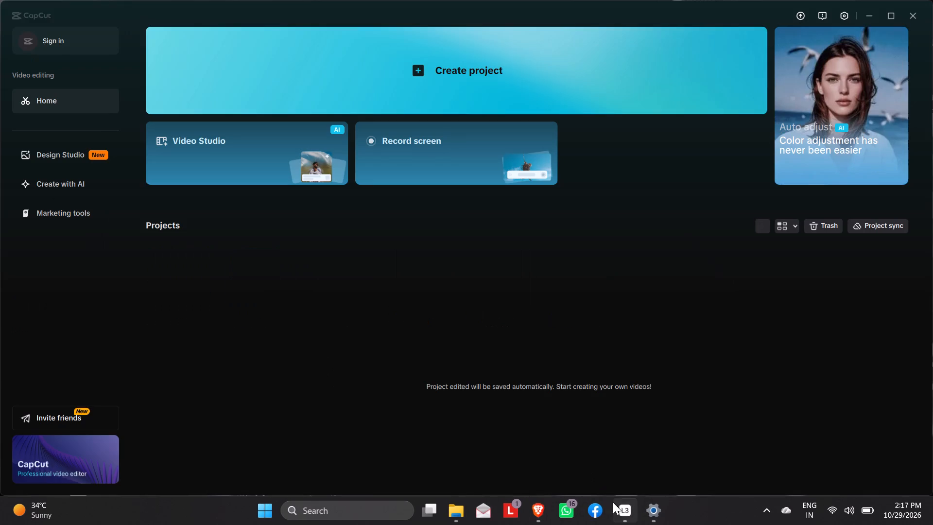
pyautogui.click(915, 12)
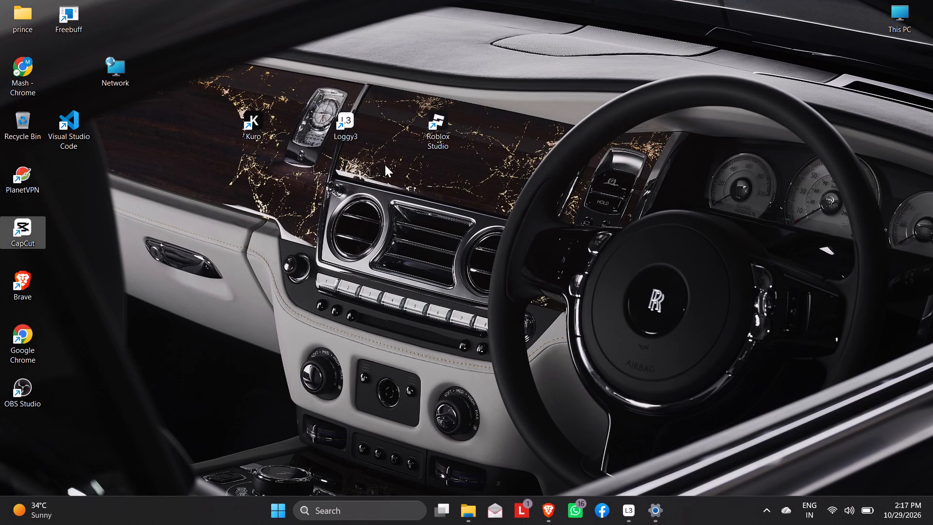
# Switch to Stayput's video looper in Brave and load the rain visuals MP4 from Downloads.
pyautogui.click(551, 501)
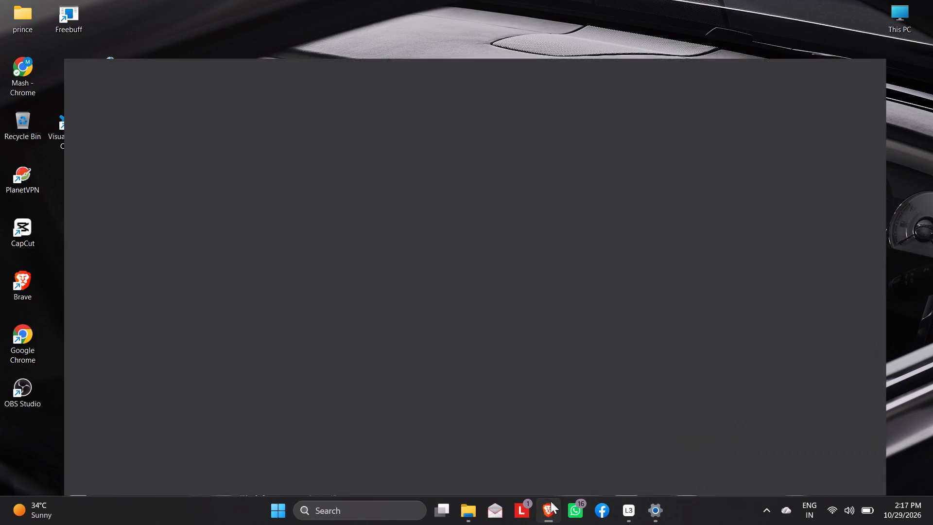
pyautogui.click(395, 382)
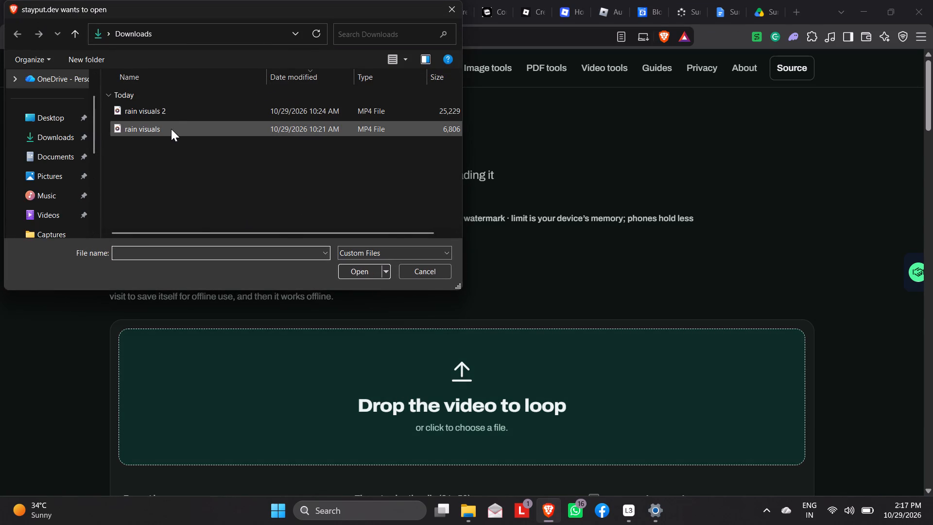
pyautogui.doubleClick(171, 129)
# Try setting the number of times to play the rain visuals clip to 360.
pyautogui.scroll(-5, 532, 205)
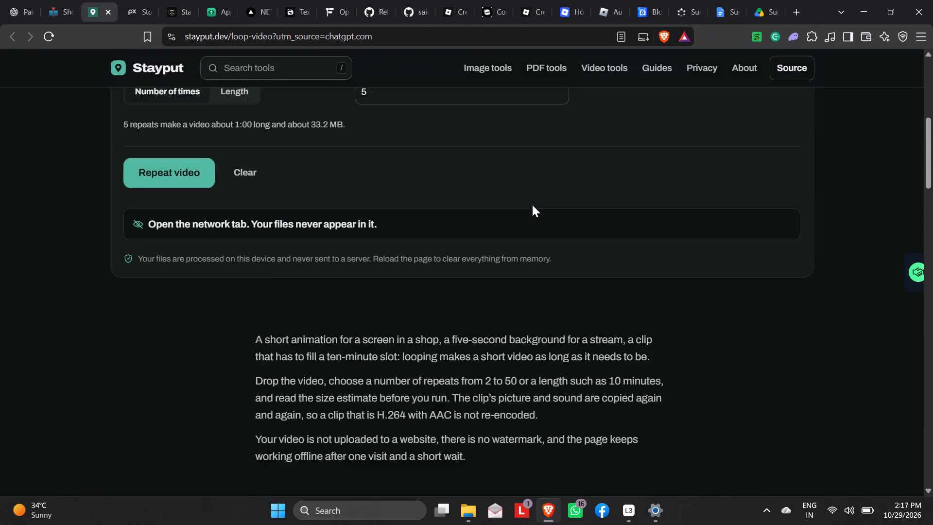
pyautogui.scroll(3, 307, 237)
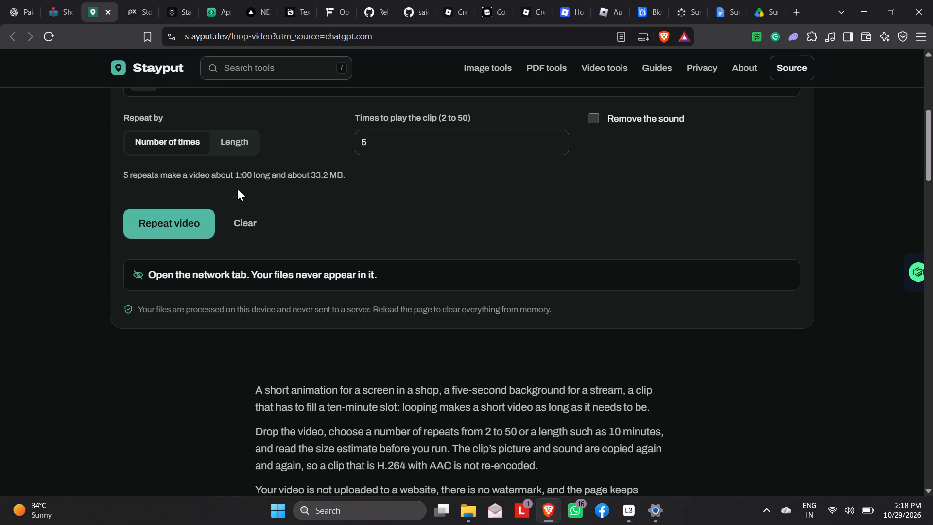
pyautogui.scroll(1, 244, 186)
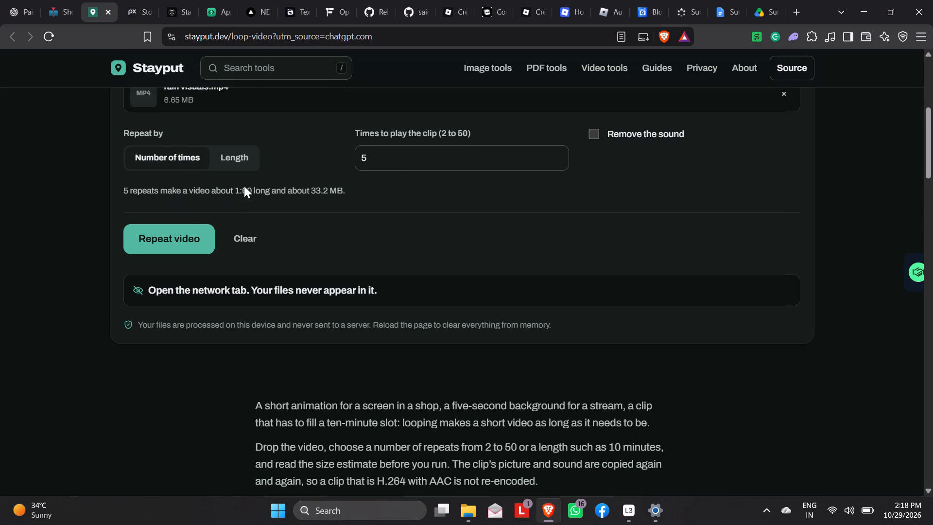
pyautogui.scroll(2, 244, 186)
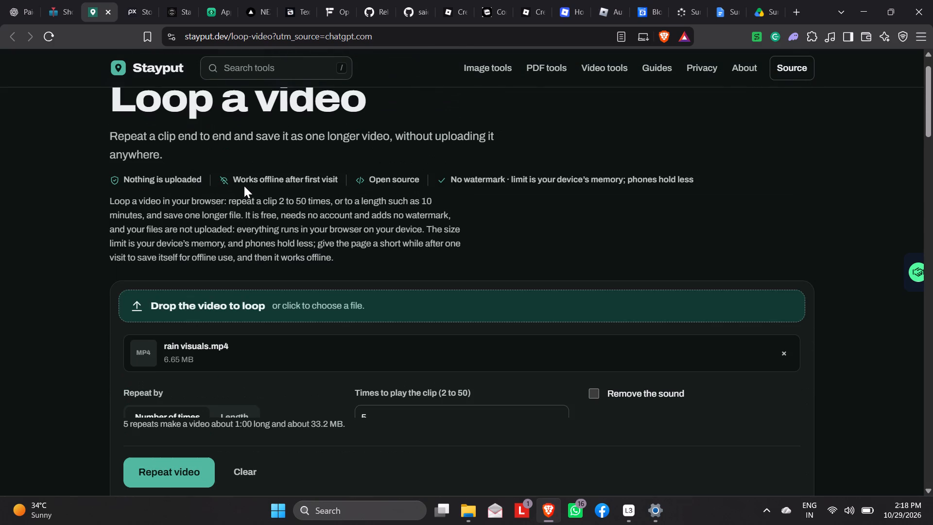
pyautogui.scroll(-2, 301, 299)
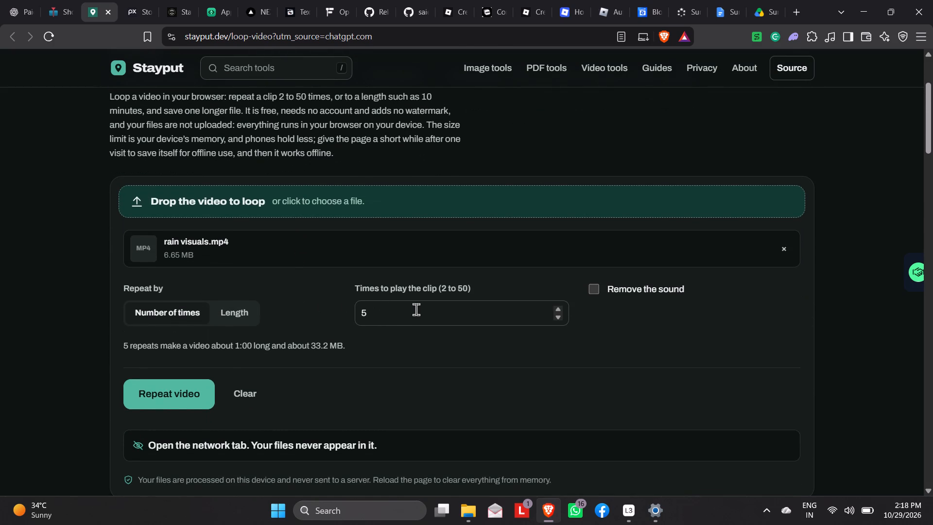
pyautogui.click(418, 310)
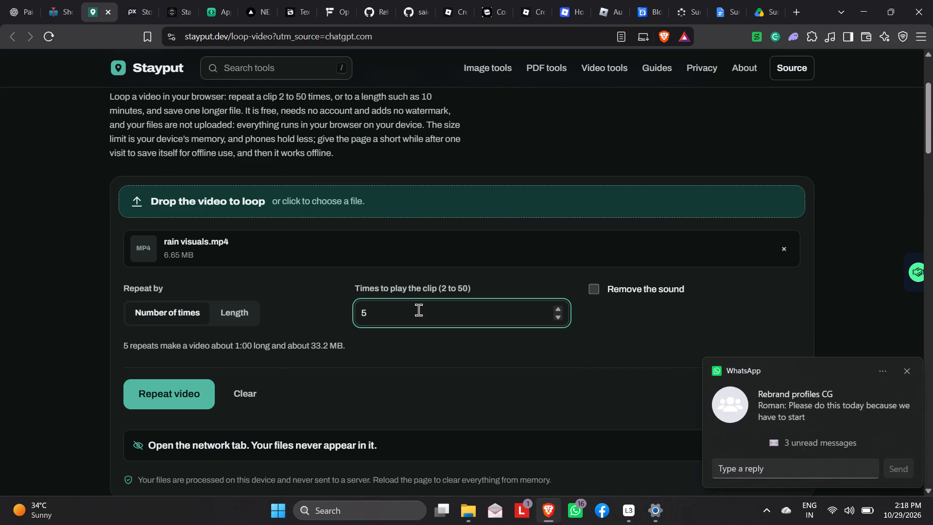
pyautogui.press('BackSpace')
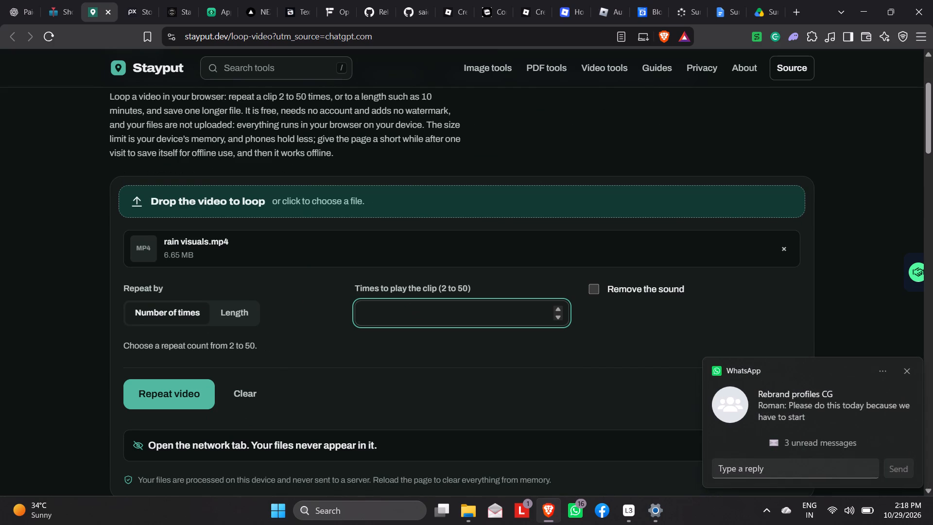
pyautogui.write('360')
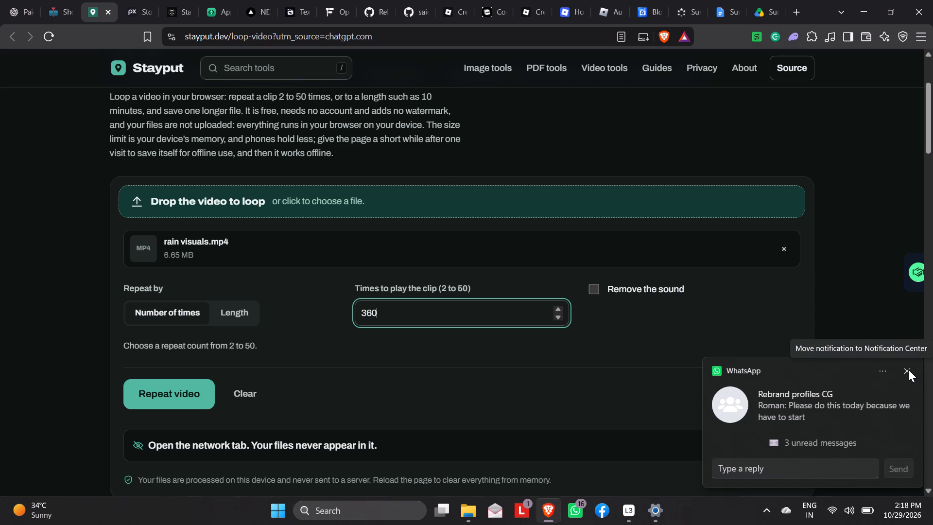
pyautogui.click(853, 305)
pyautogui.scroll(-1, 581, 352)
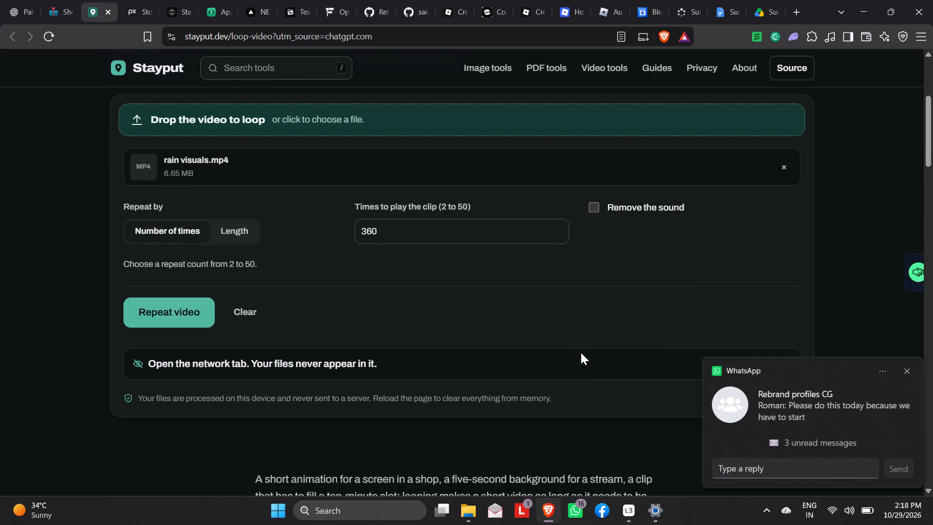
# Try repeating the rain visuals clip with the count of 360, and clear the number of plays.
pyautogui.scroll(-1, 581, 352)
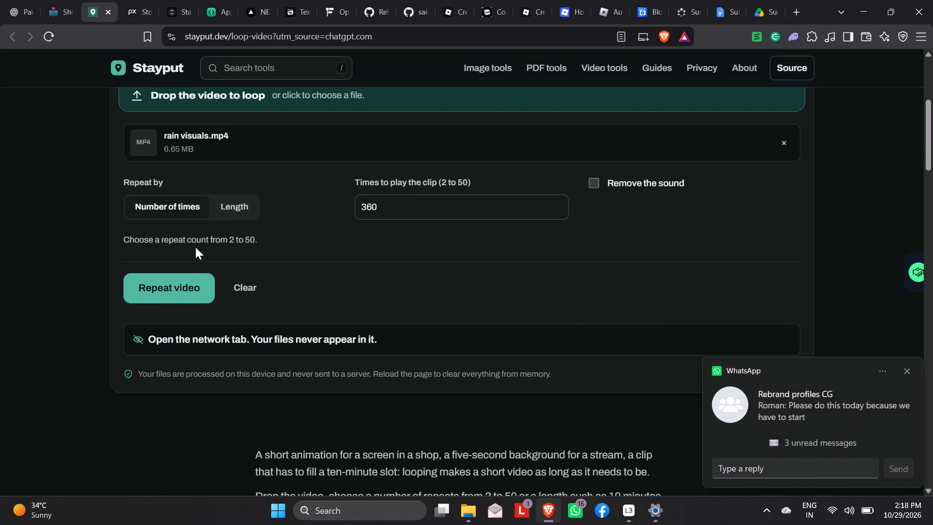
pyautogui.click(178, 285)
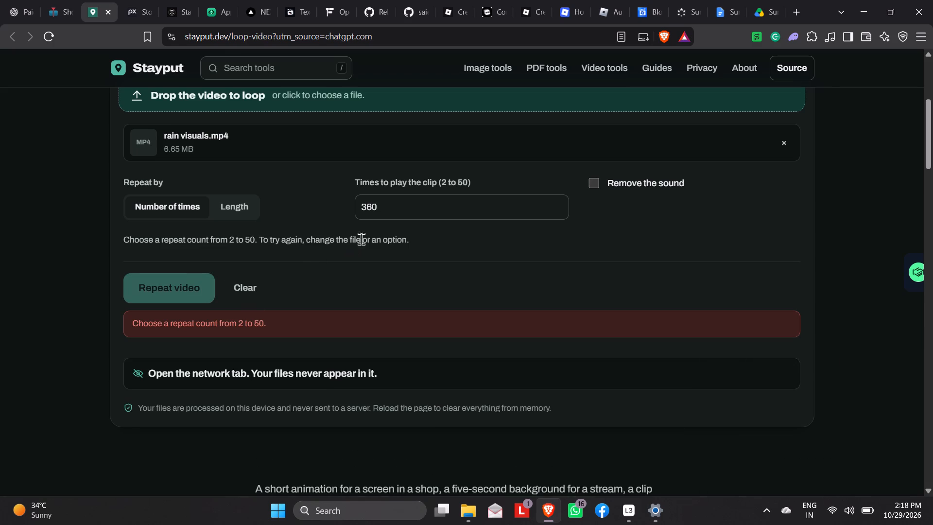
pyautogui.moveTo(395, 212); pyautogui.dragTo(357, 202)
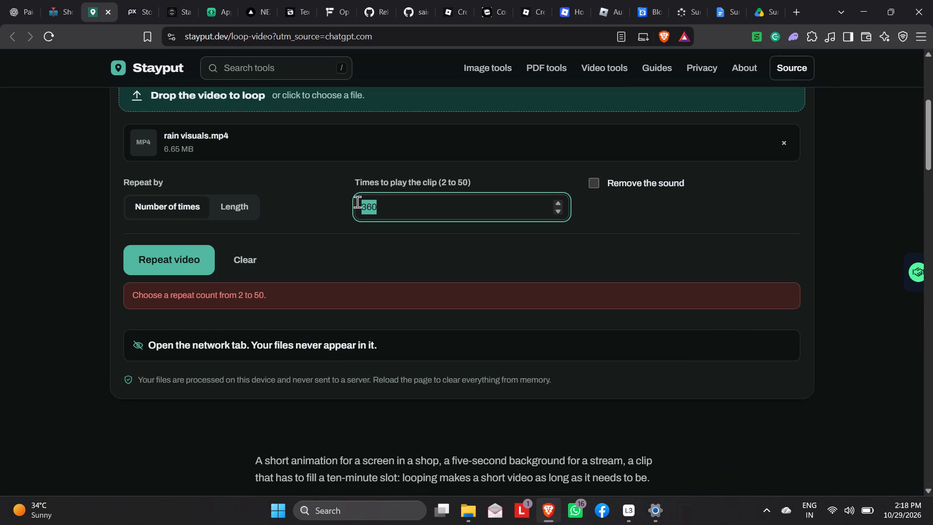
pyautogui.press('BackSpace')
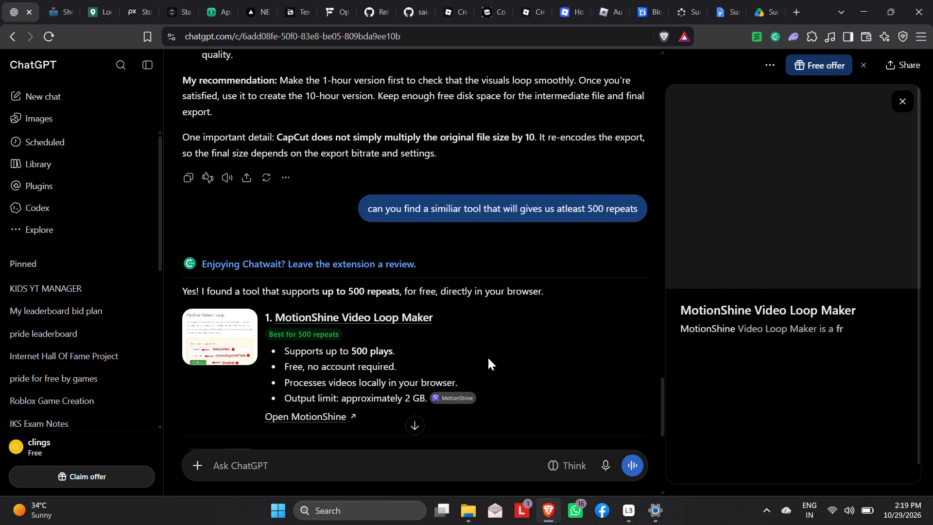
pyautogui.click(426, 412)
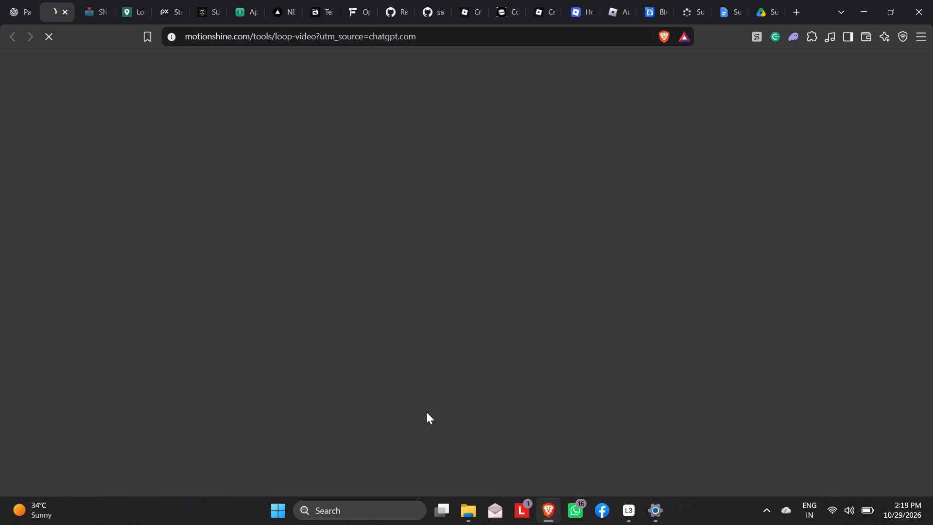
pyautogui.click(93, 8)
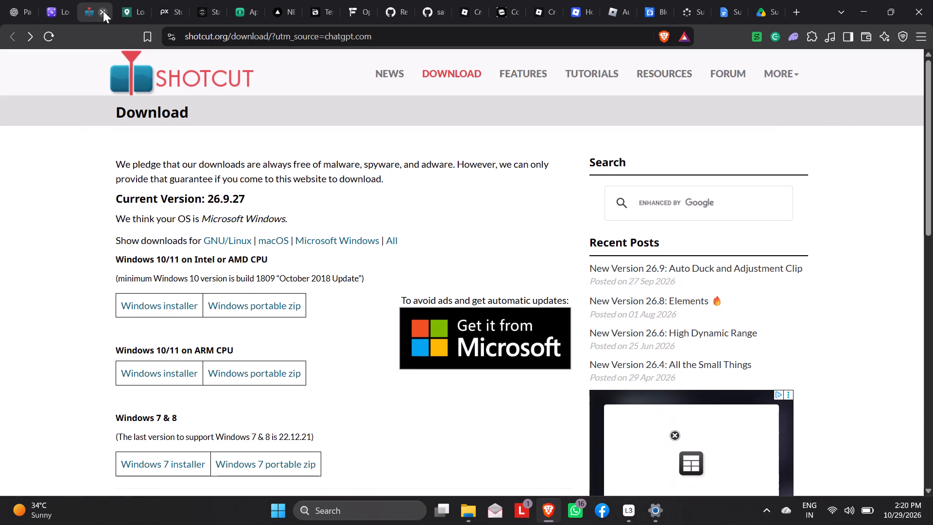
pyautogui.click(53, 6)
# Load the rain visuals MP4 from Downloads into MotionShine's video looper.
pyautogui.scroll(-3, 433, 295)
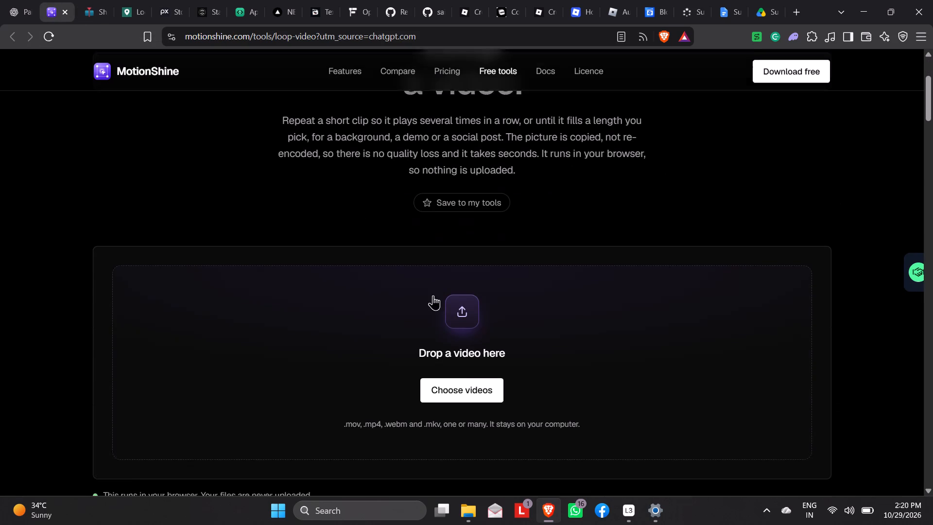
pyautogui.scroll(-2, 433, 295)
pyautogui.click(466, 211)
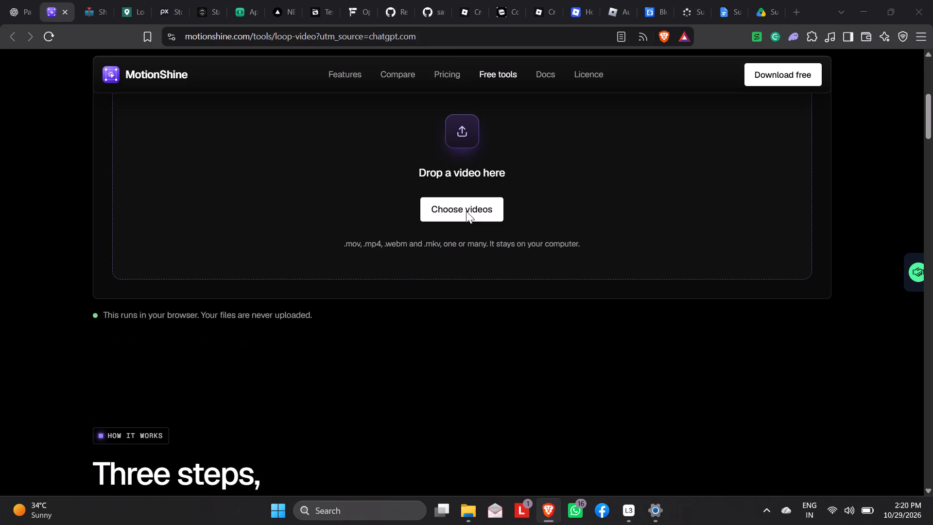
pyautogui.doubleClick(166, 127)
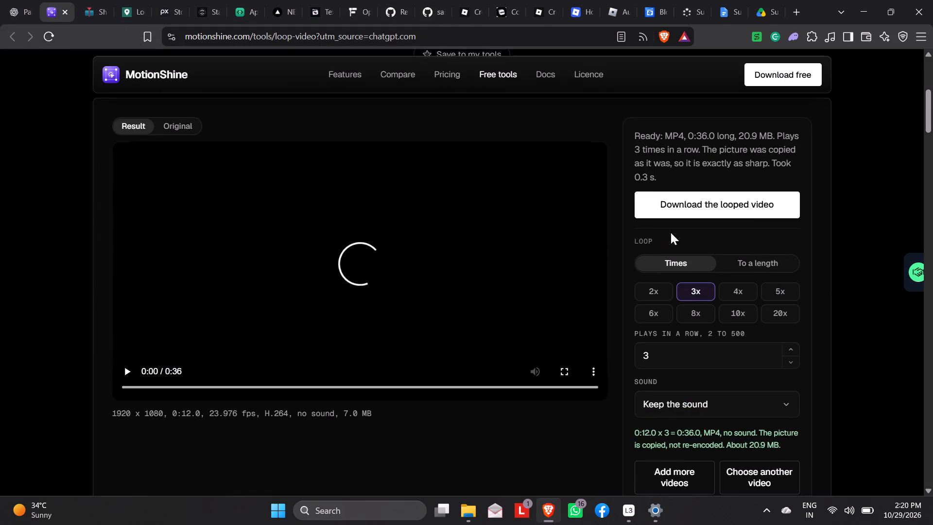
# Play the opening seconds of the looped result preview to check it.
pyautogui.click(374, 299)
pyautogui.click(130, 368)
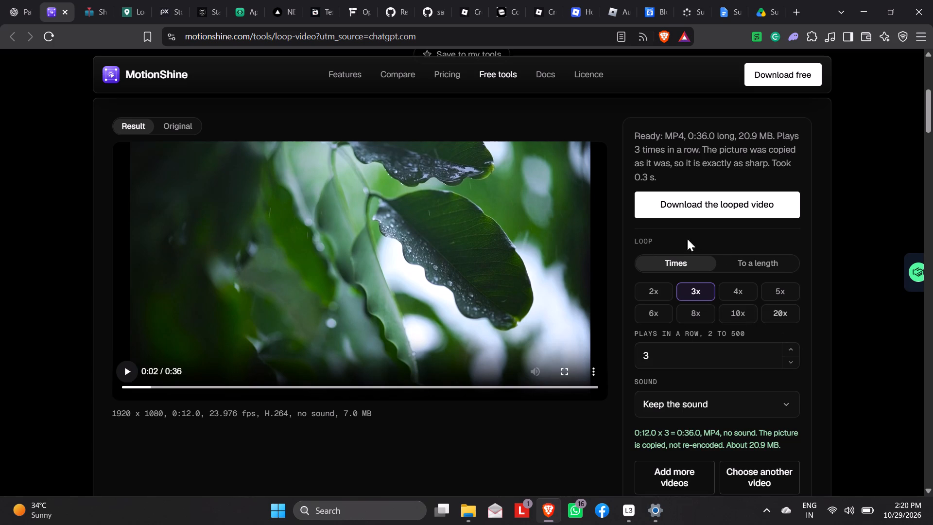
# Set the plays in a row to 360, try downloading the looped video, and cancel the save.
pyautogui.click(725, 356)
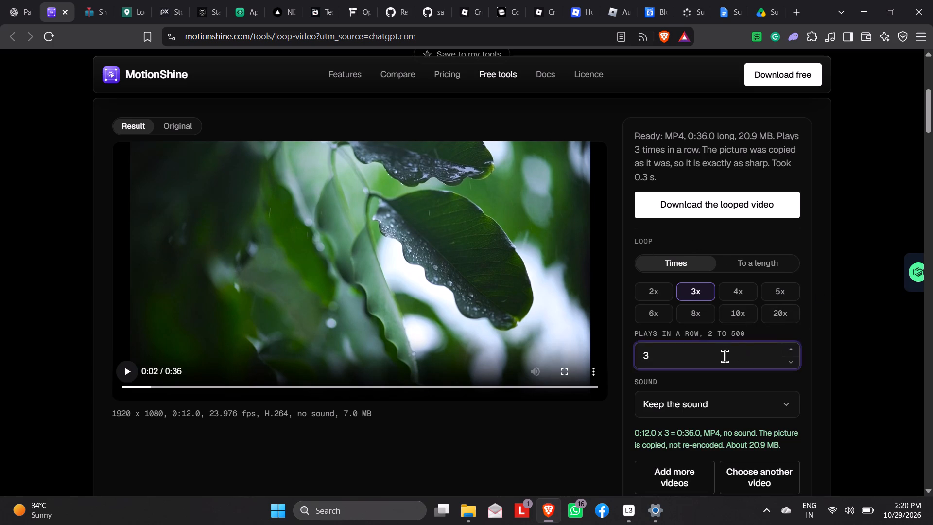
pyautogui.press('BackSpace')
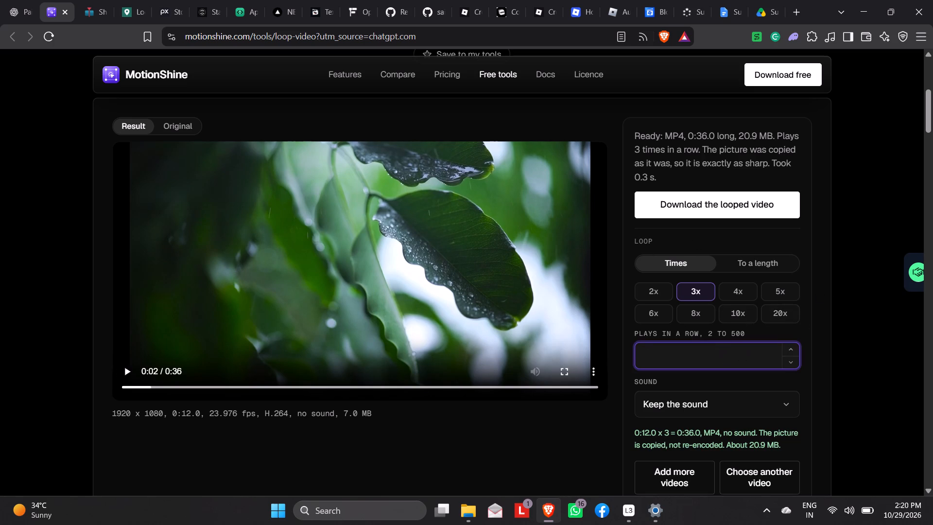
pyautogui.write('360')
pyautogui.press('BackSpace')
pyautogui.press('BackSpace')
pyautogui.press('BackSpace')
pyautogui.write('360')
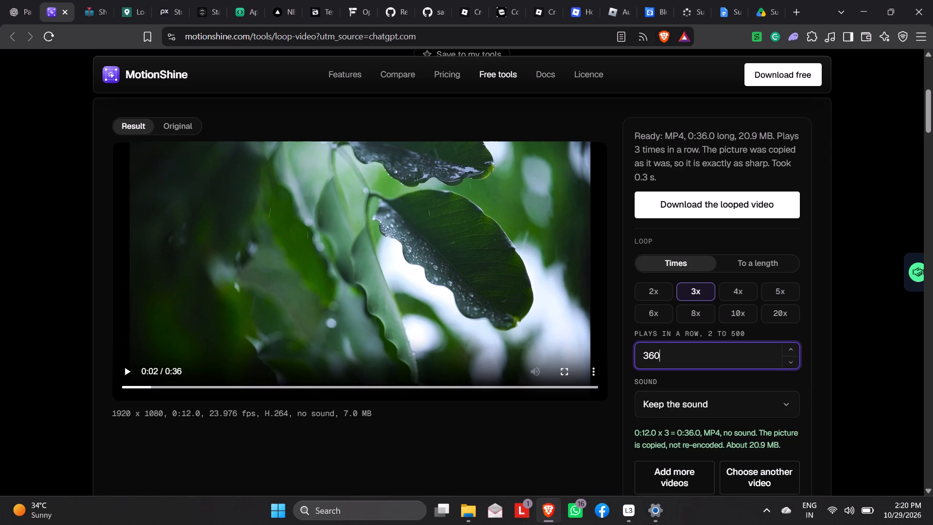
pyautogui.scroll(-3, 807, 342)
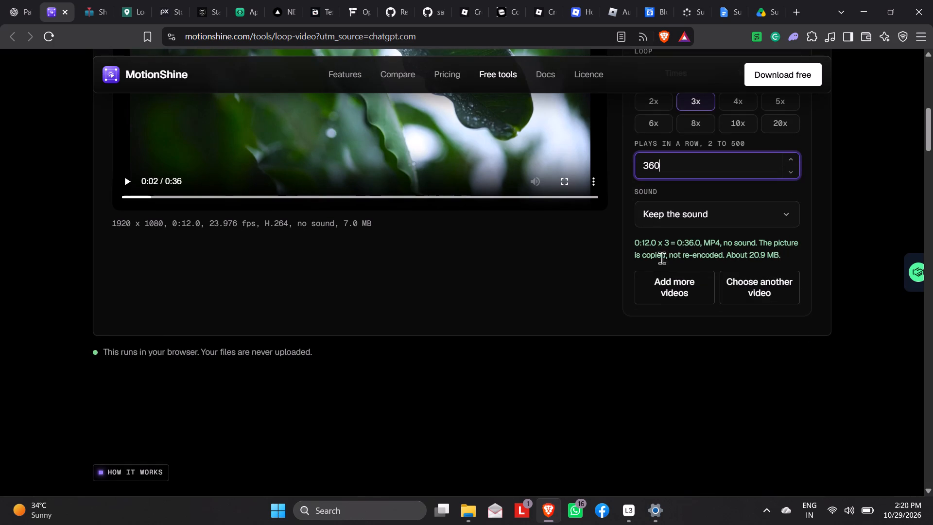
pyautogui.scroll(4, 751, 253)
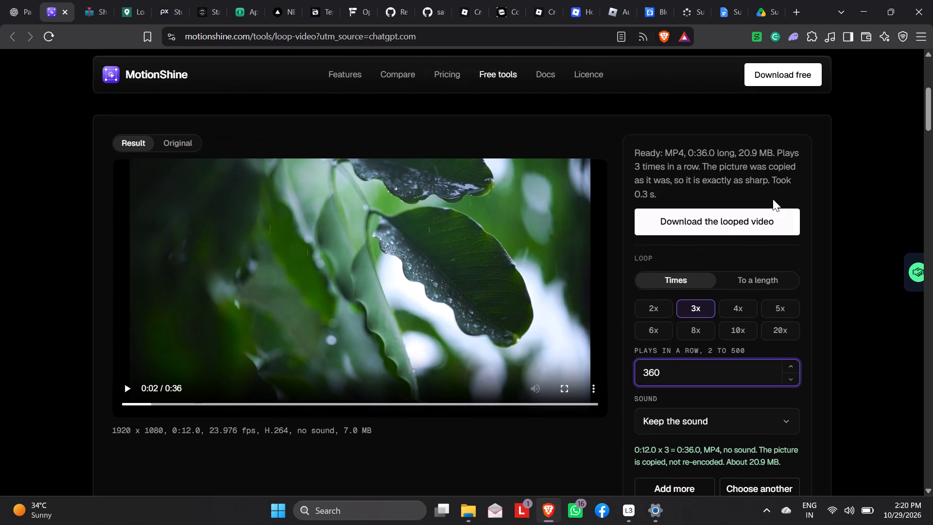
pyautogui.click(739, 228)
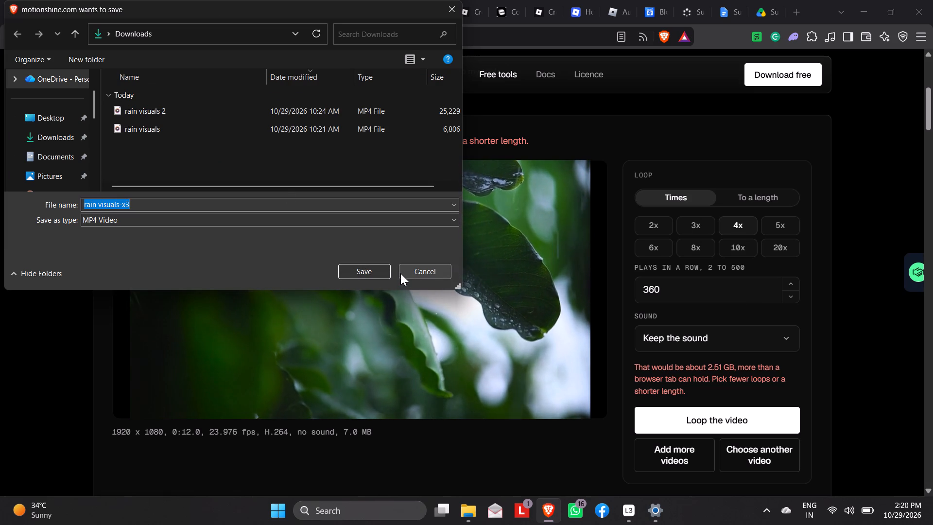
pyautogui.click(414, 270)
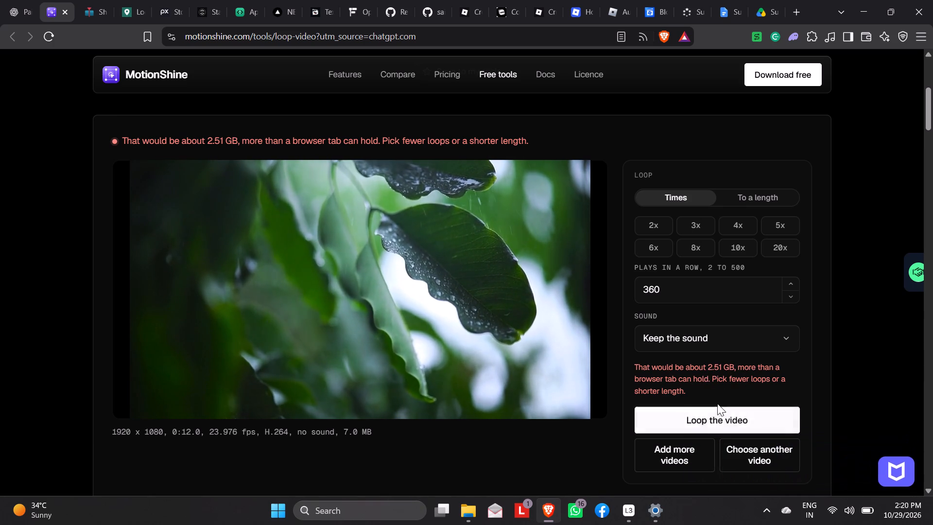
# Set the plays in a row to 355 and try looping the video.
pyautogui.click(711, 290)
pyautogui.press('BackSpace')
pyautogui.press('BackSpace')
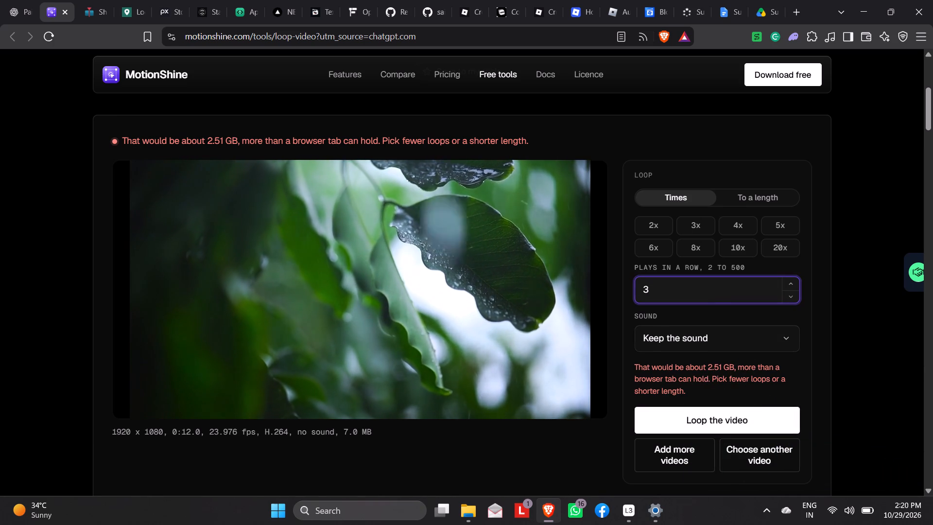
pyautogui.write('55')
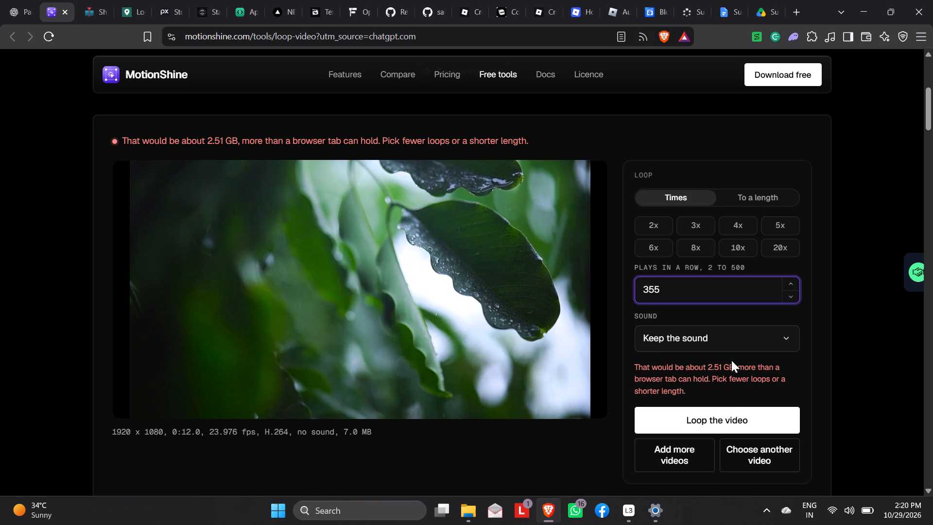
pyautogui.click(726, 421)
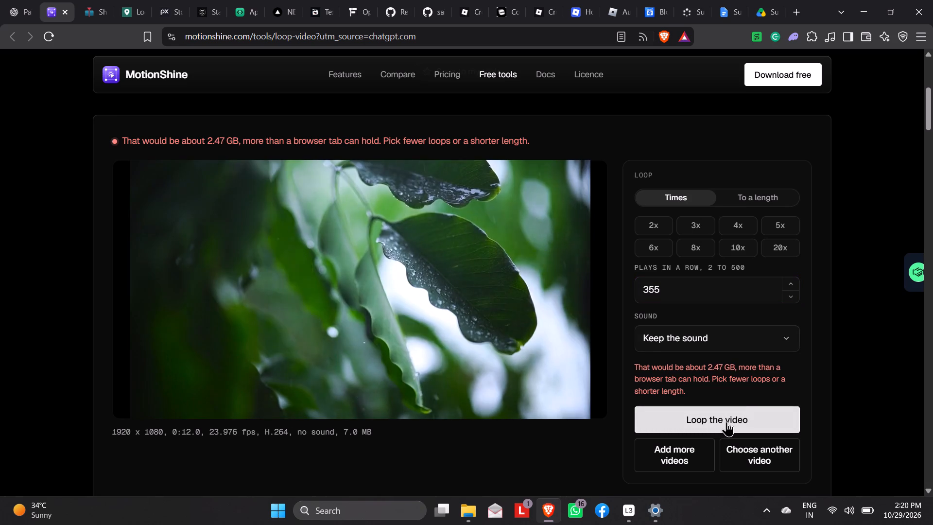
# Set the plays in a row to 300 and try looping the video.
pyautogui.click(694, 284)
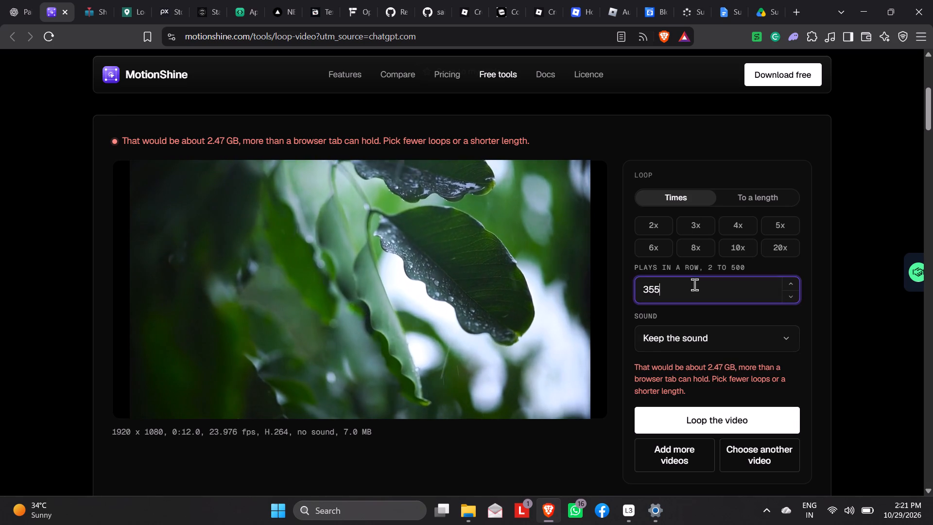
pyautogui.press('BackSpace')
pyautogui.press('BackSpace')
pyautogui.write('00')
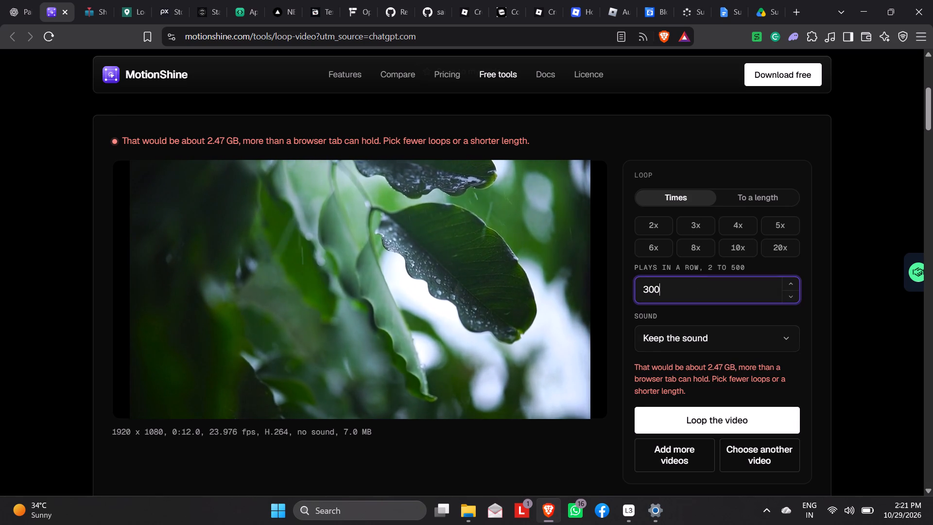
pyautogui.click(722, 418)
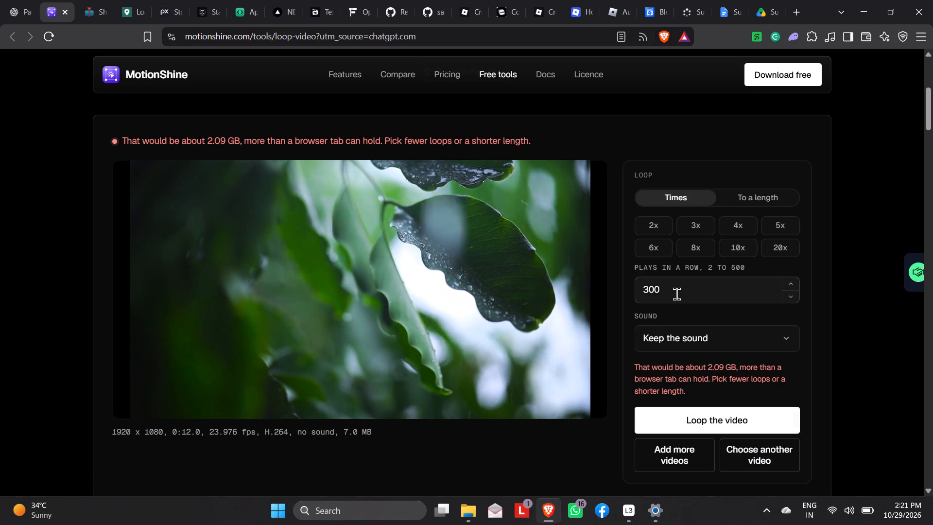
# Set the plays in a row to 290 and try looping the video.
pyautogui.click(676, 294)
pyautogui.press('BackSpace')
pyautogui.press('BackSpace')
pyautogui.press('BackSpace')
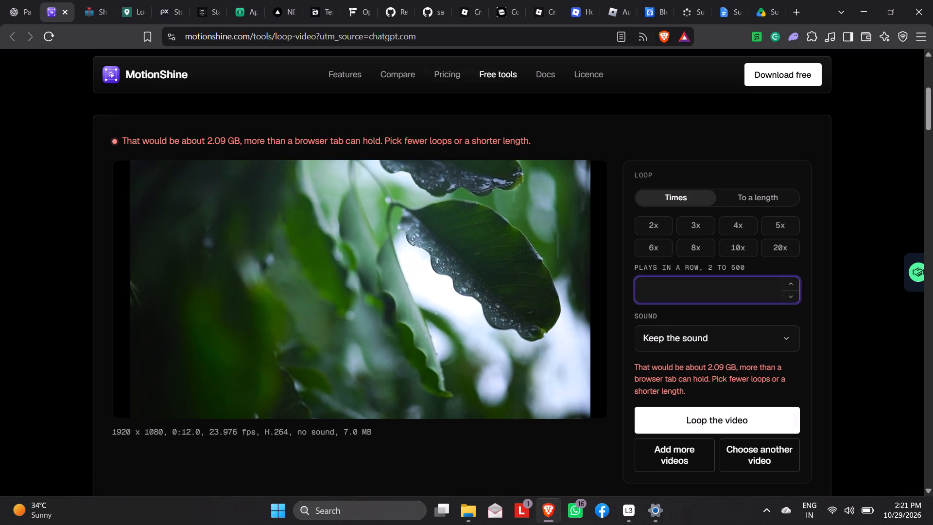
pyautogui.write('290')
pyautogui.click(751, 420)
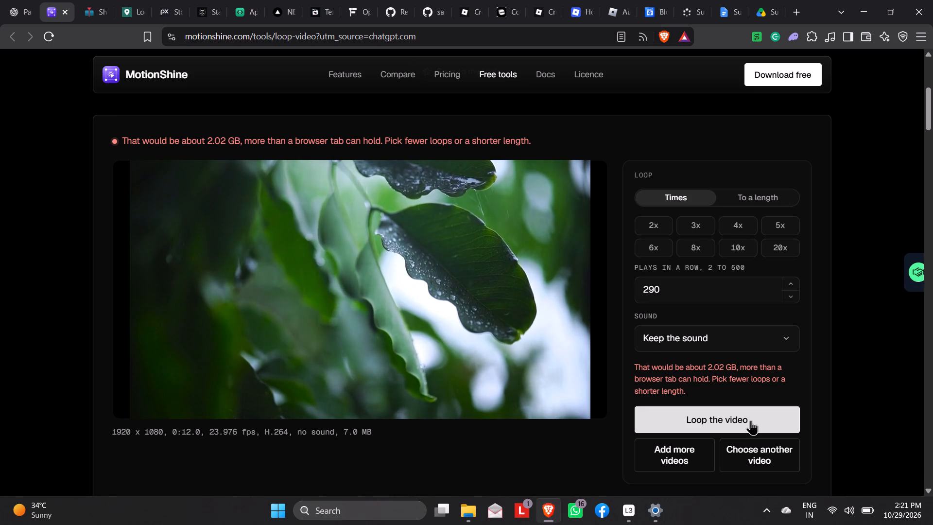
# Lower the plays in a row to 285 for the looped rain video.
pyautogui.click(791, 283)
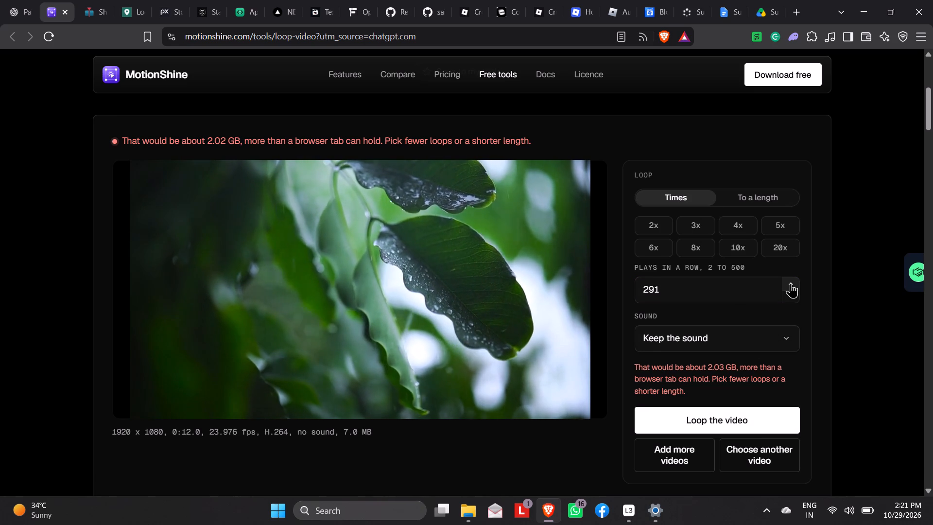
pyautogui.click(791, 283)
pyautogui.tripleClick(791, 295)
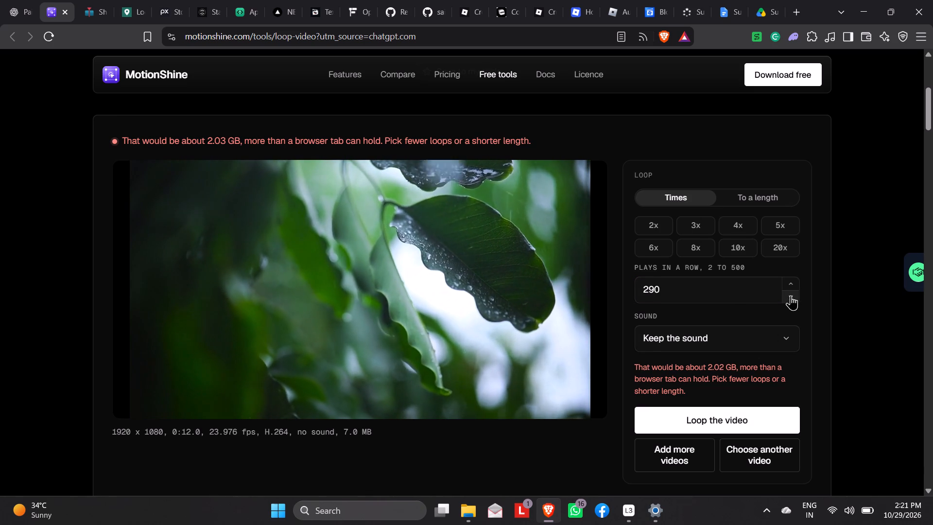
pyautogui.tripleClick(791, 295)
pyautogui.click(791, 295)
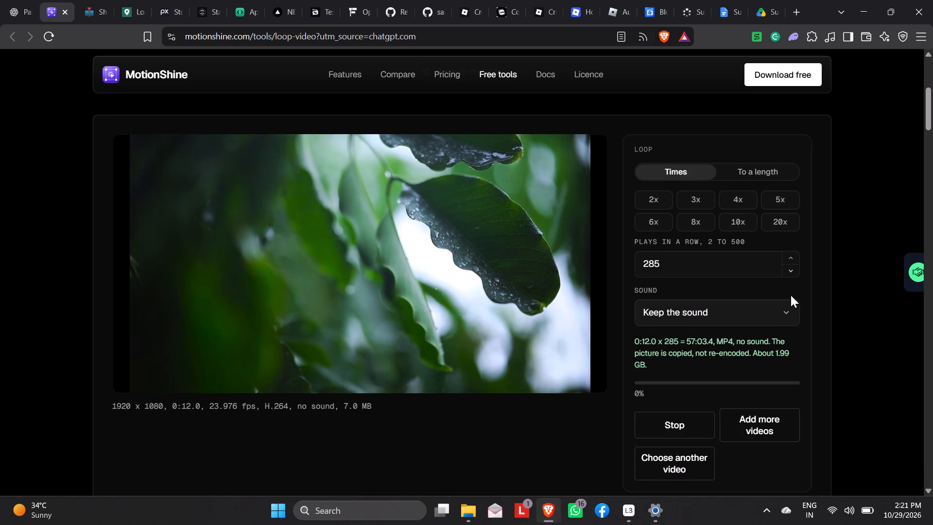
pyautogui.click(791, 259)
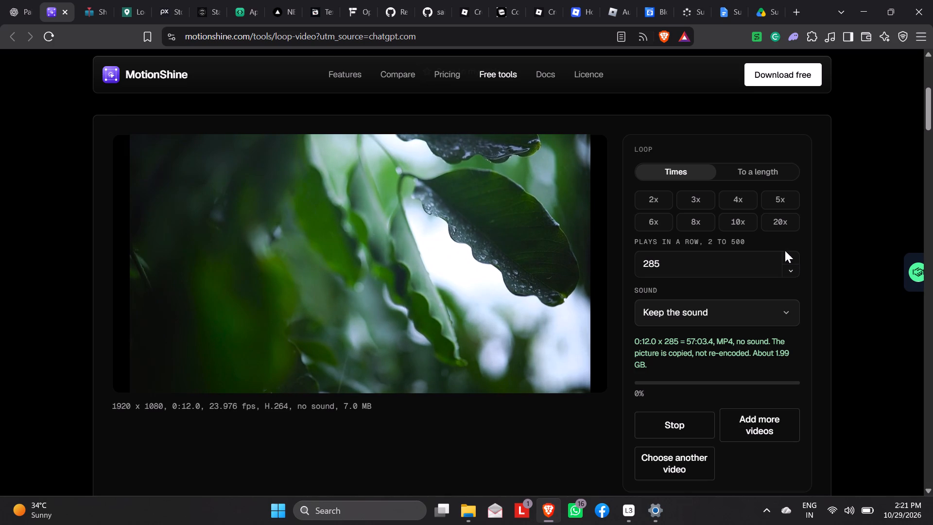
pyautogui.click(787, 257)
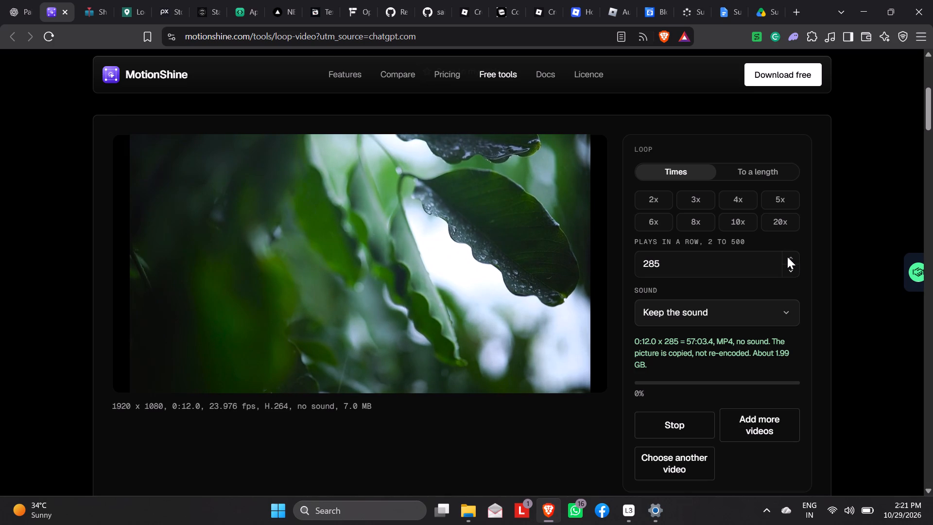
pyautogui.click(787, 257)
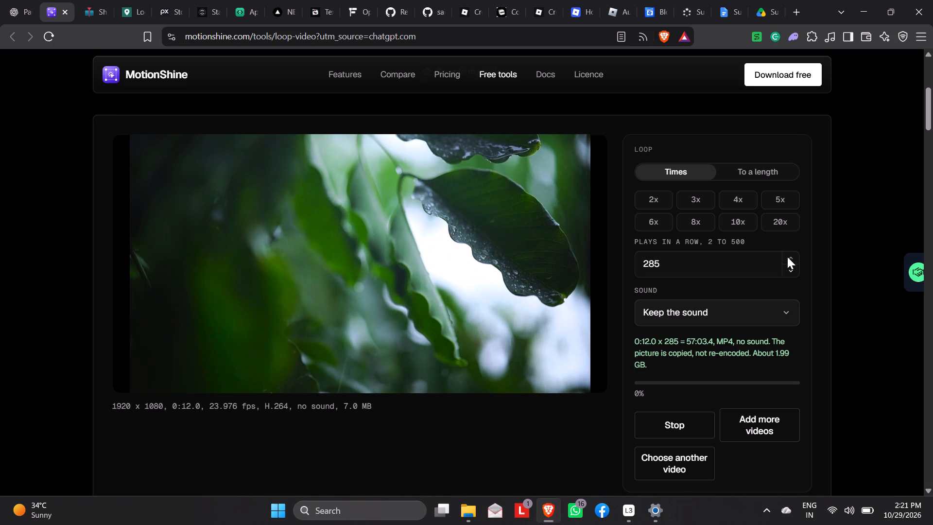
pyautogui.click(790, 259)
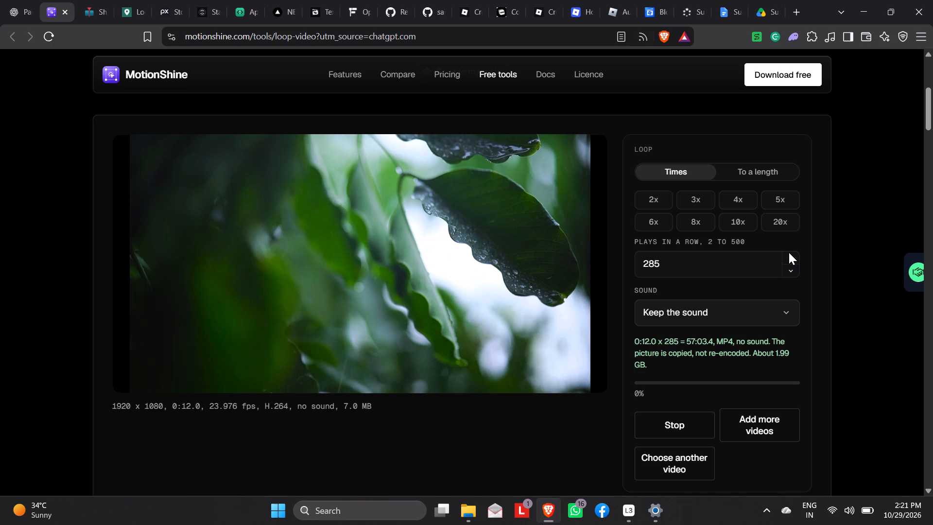
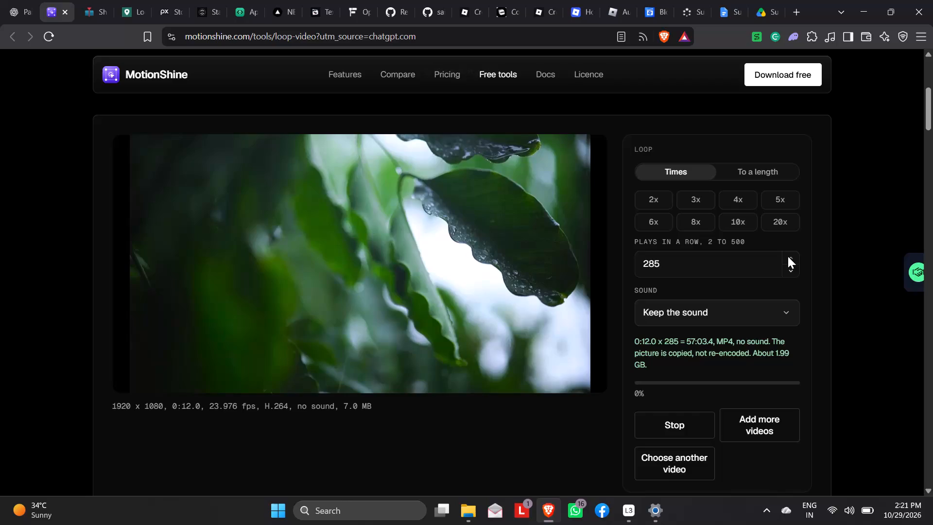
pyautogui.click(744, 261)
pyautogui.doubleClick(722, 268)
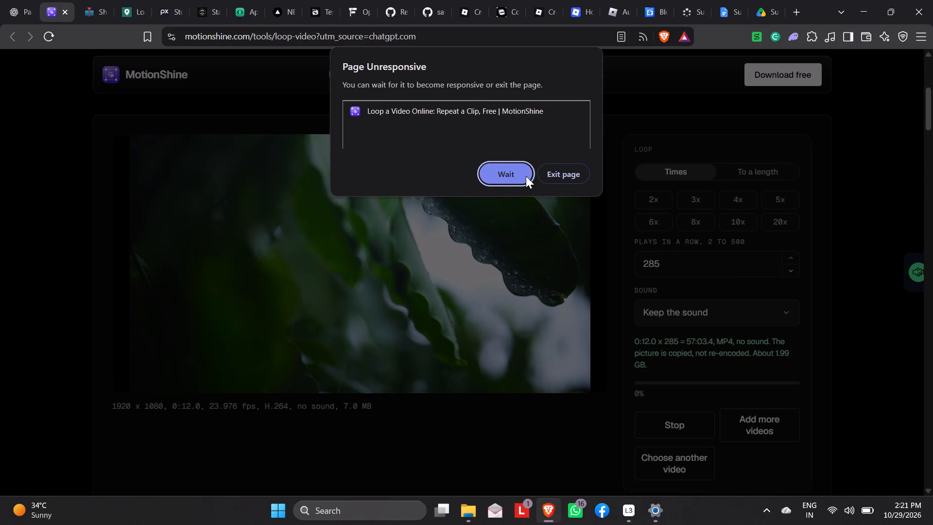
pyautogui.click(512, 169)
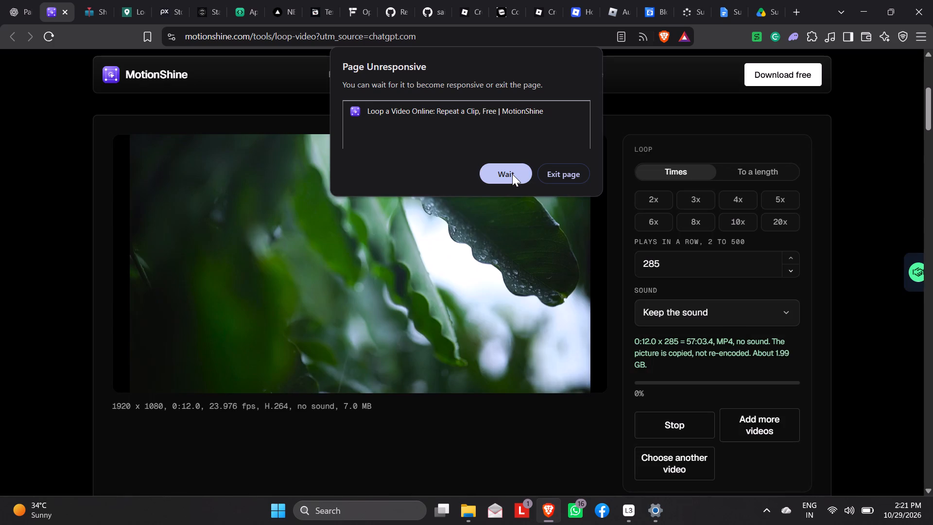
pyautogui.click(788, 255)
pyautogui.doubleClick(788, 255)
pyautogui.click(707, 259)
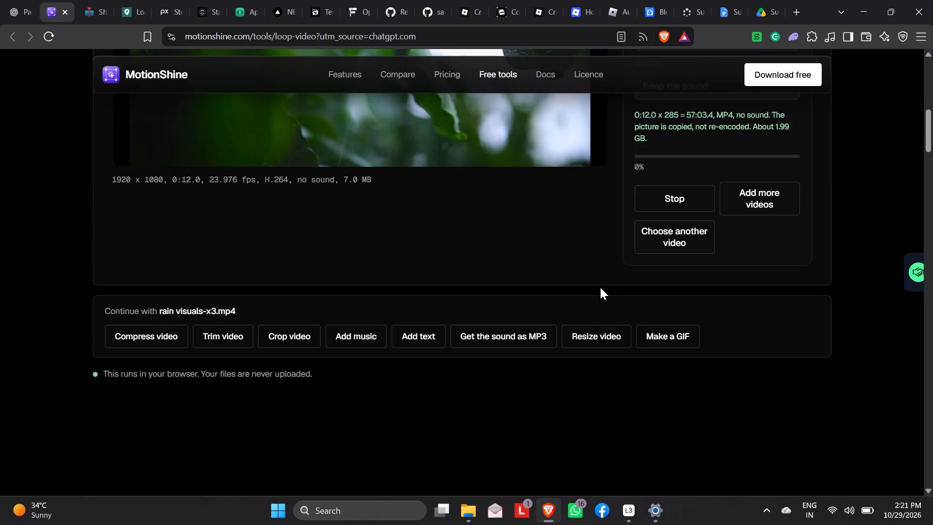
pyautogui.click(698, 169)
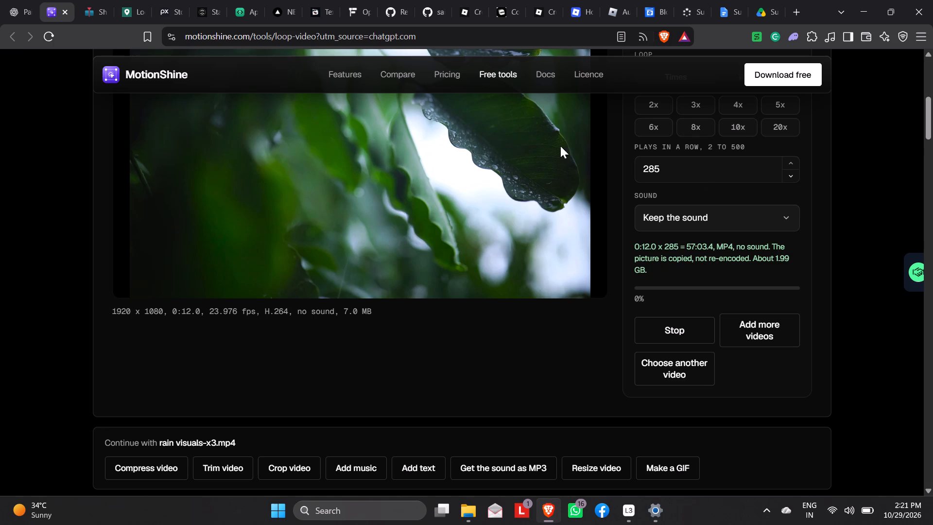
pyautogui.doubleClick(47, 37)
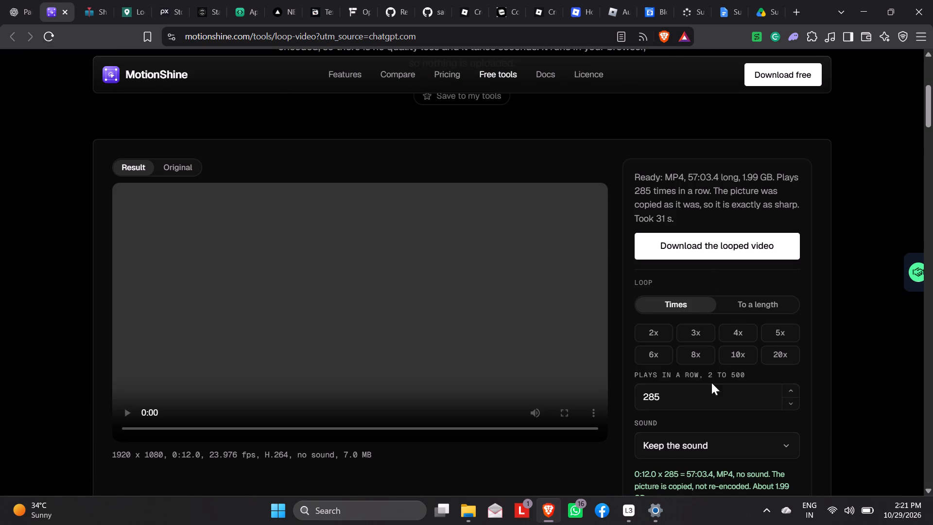
# Download the looped video and save it as the MP4 rain visuals-x285 in the Downloads folder.
pyautogui.click(706, 394)
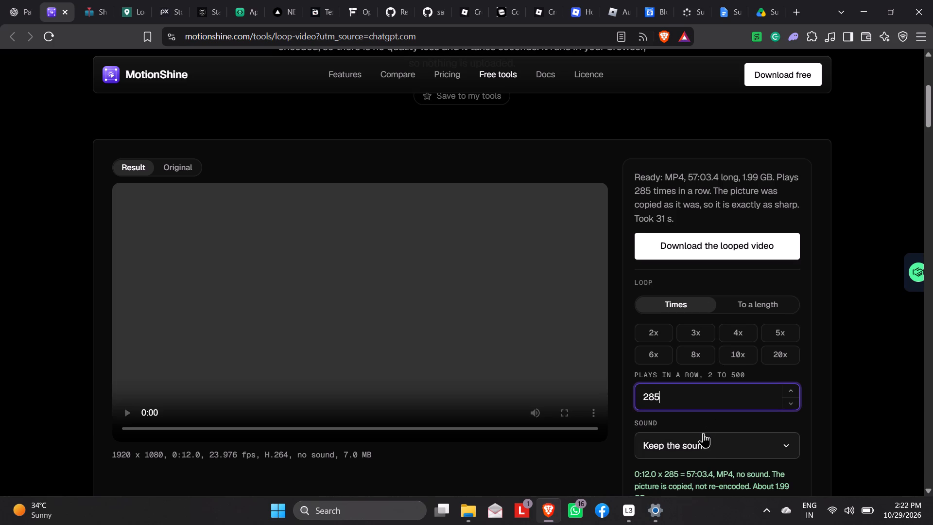
pyautogui.scroll(-2, 704, 436)
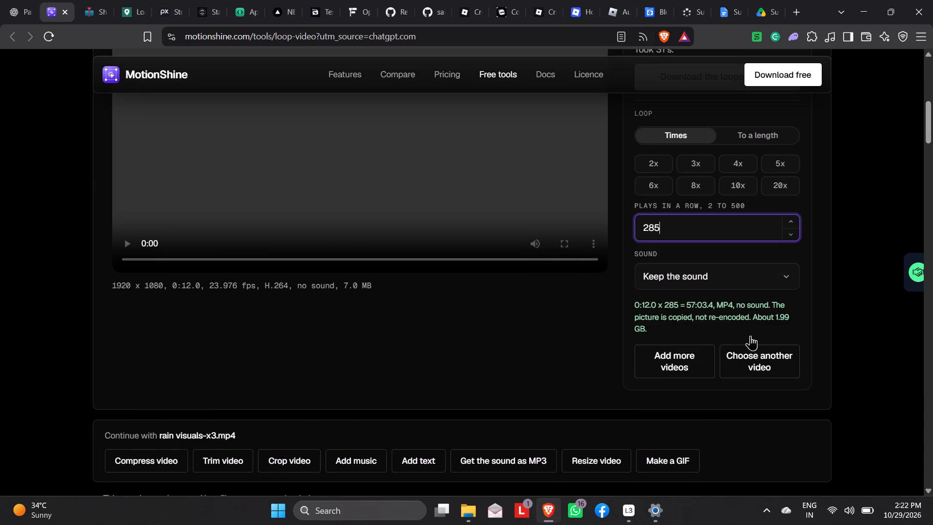
pyautogui.scroll(2, 718, 298)
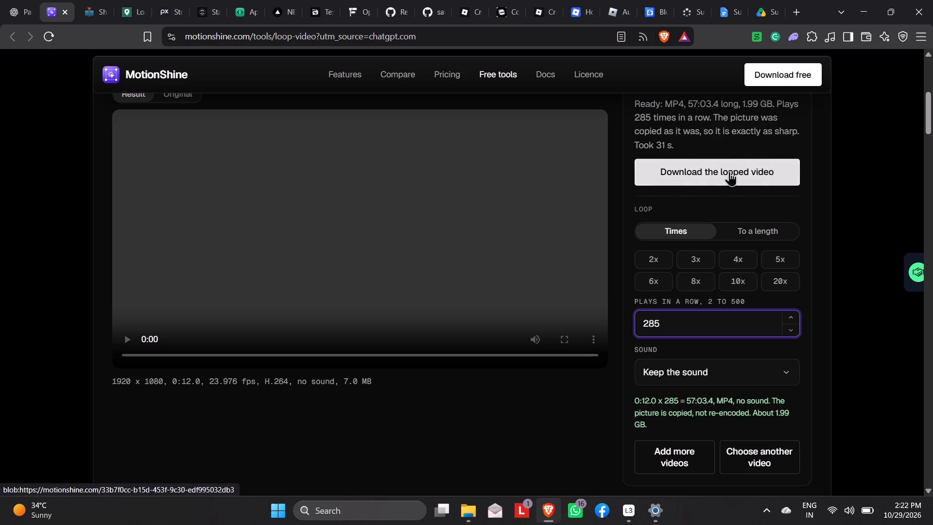
pyautogui.click(693, 181)
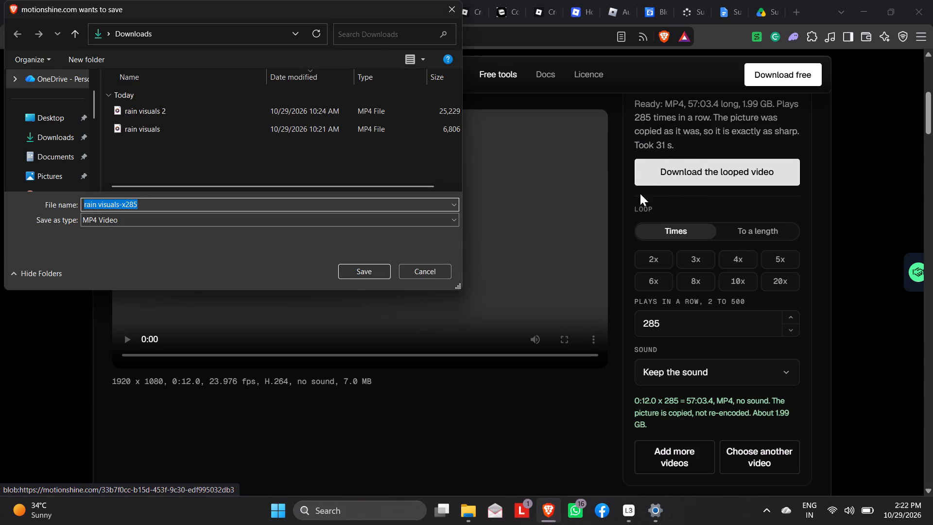
pyautogui.click(362, 270)
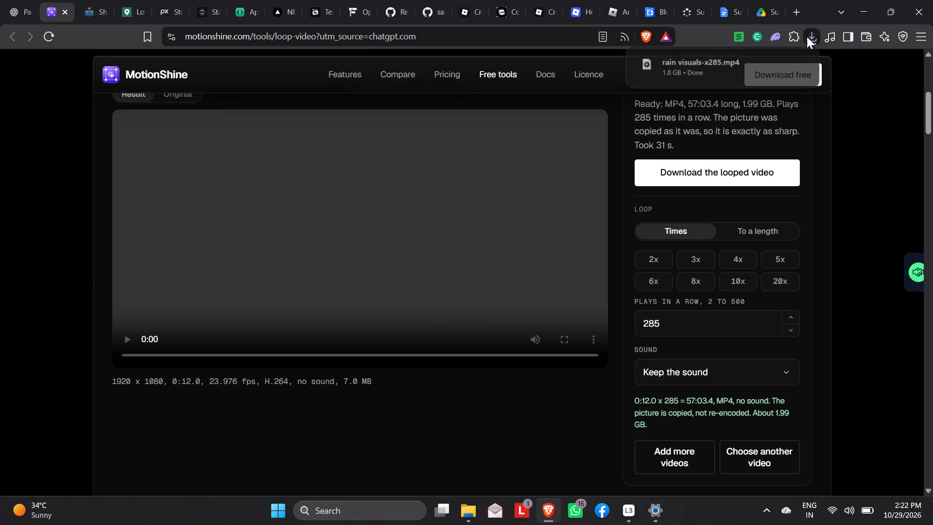
# Show the downloaded rain visuals-x285 video in its folder and play its opening seconds in Media Player.
pyautogui.click(807, 36)
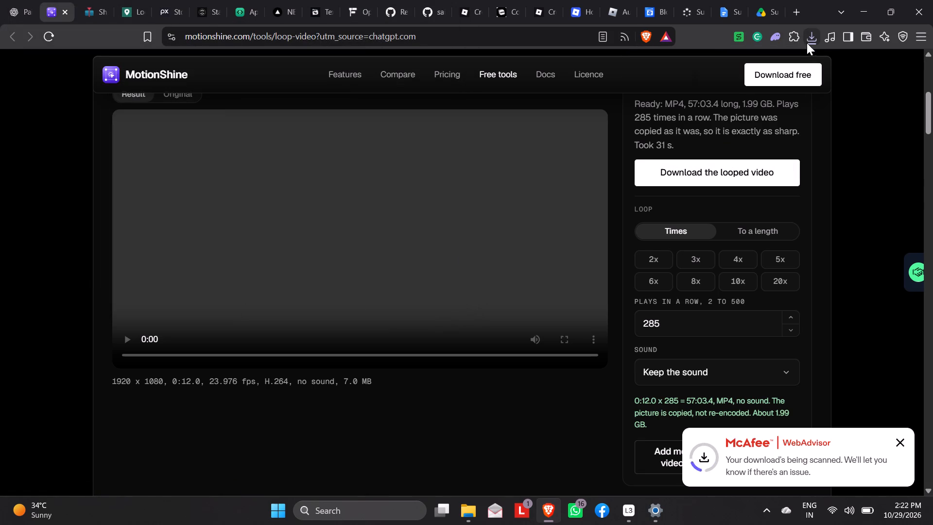
pyautogui.click(808, 39)
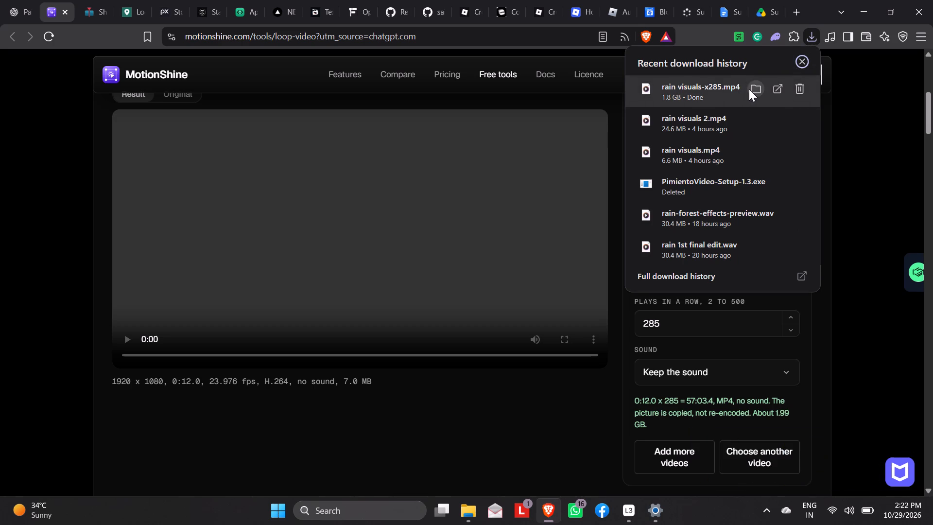
pyautogui.click(749, 89)
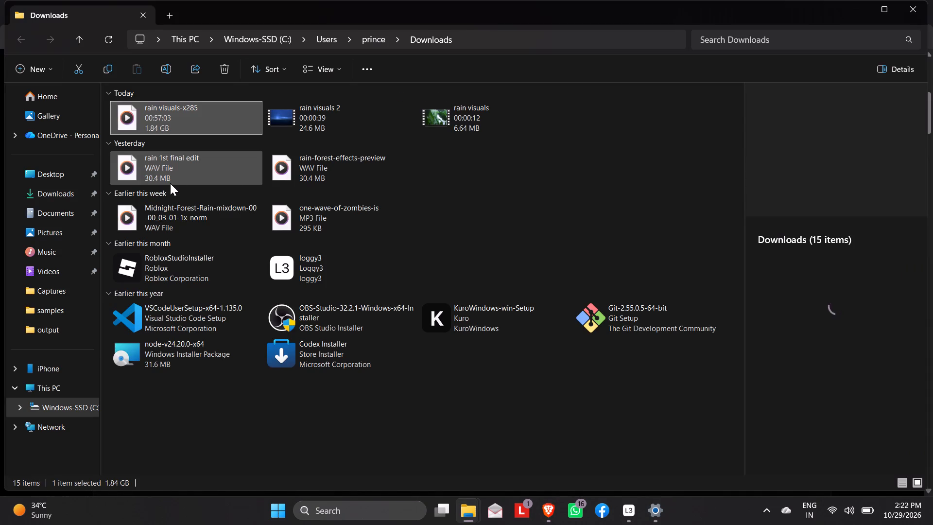
pyautogui.doubleClick(192, 116)
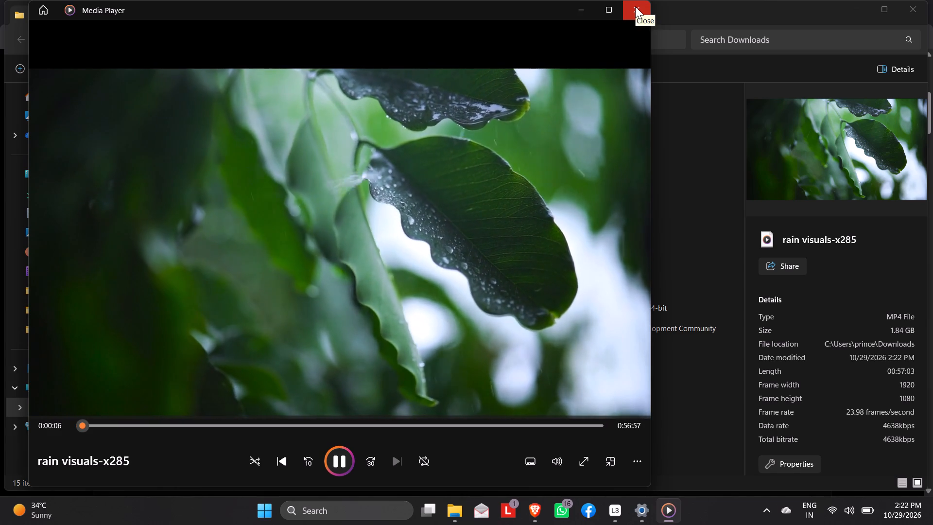
pyautogui.click(635, 6)
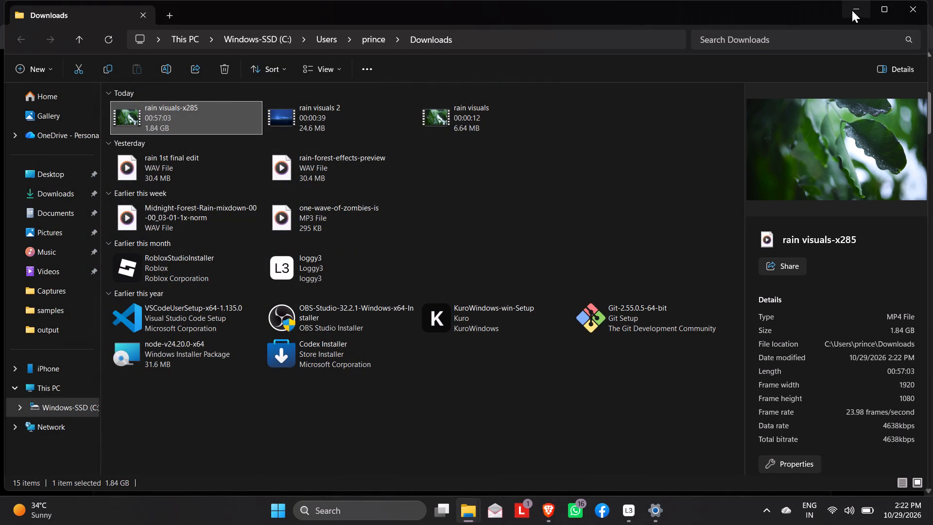
# Play rain visuals-x285 again and sample several points along it up to about the middle.
pyautogui.doubleClick(208, 109)
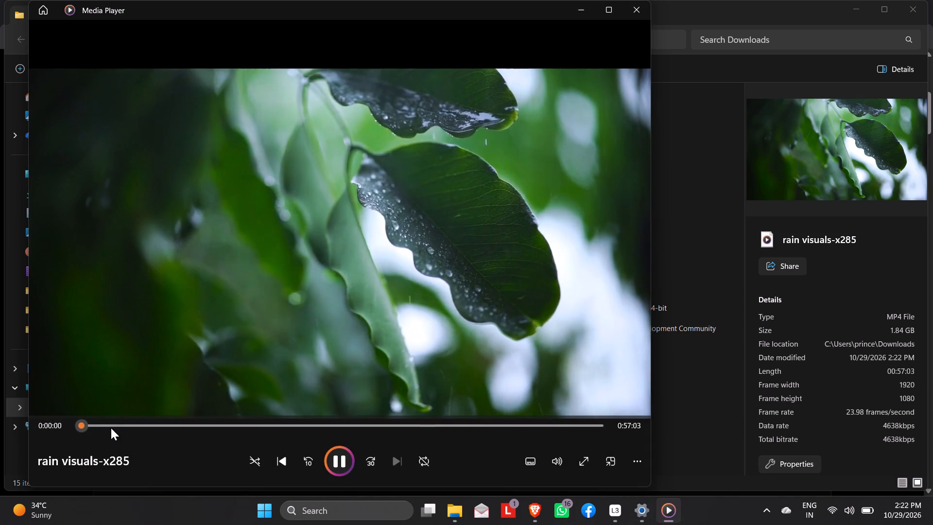
pyautogui.click(118, 429)
pyautogui.click(146, 426)
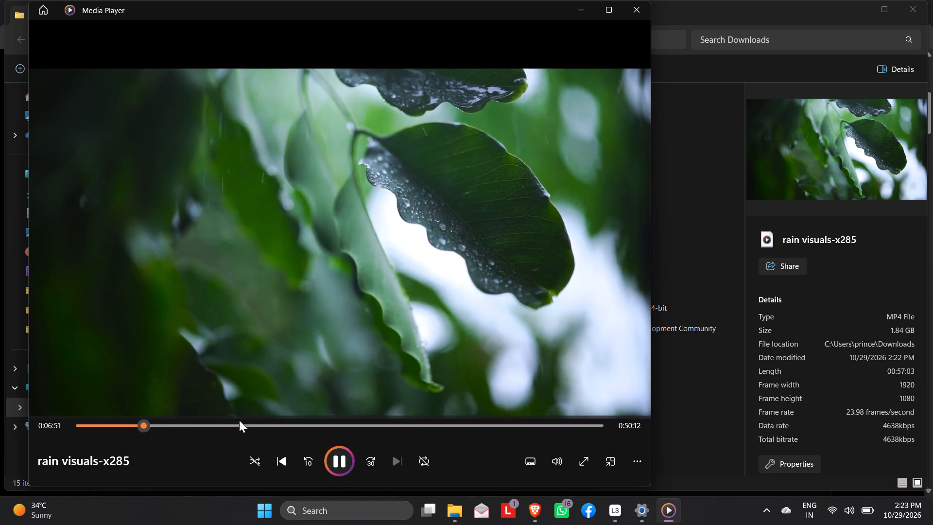
pyautogui.click(239, 420)
pyautogui.click(359, 427)
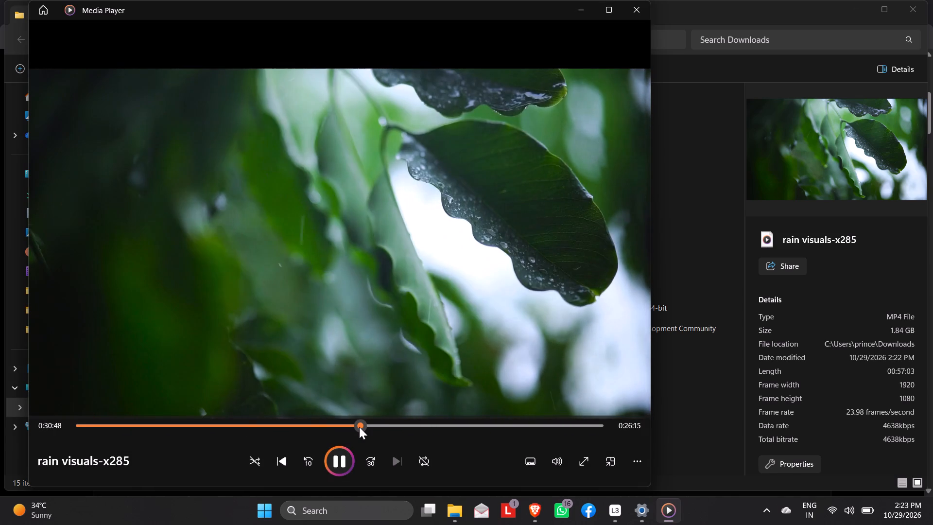
pyautogui.click(639, 8)
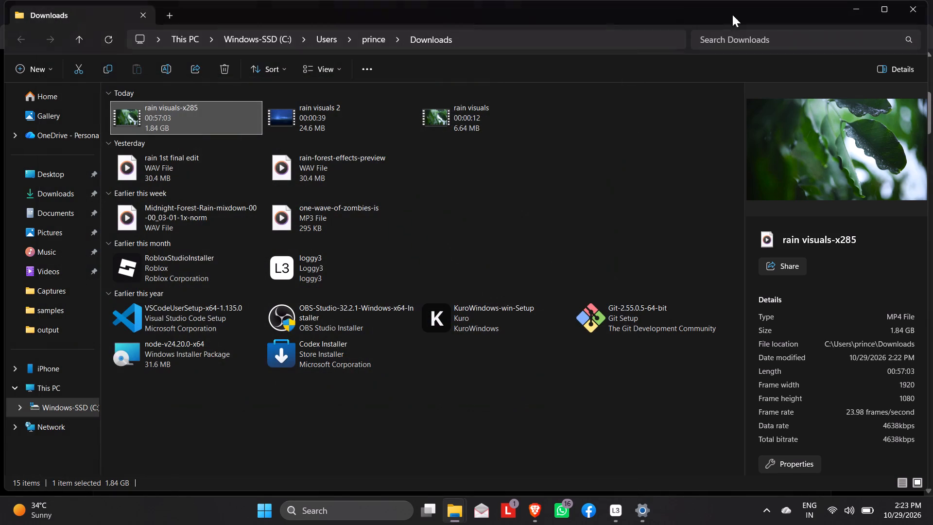
pyautogui.click(863, 10)
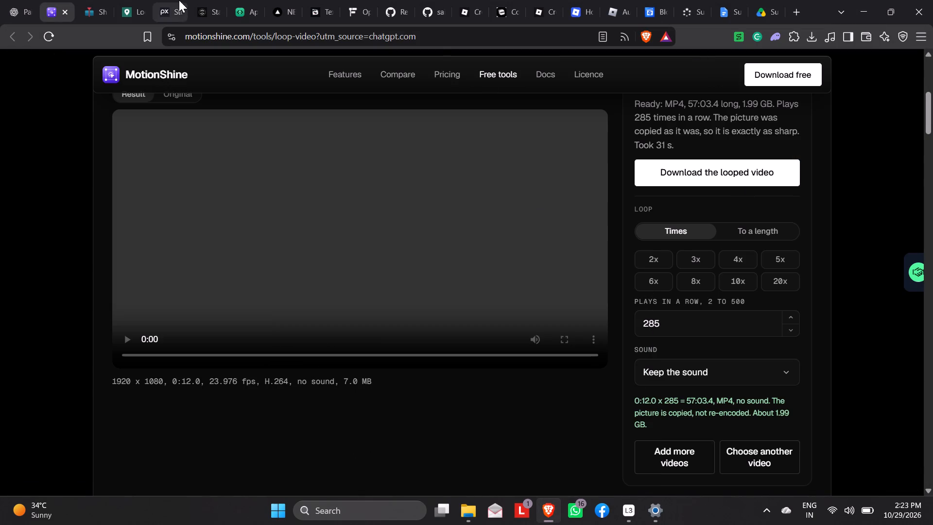
# Close the two browser tabs following MotionShine, including Stayput's Loop a Video page.
pyautogui.click(87, 10)
pyautogui.click(101, 10)
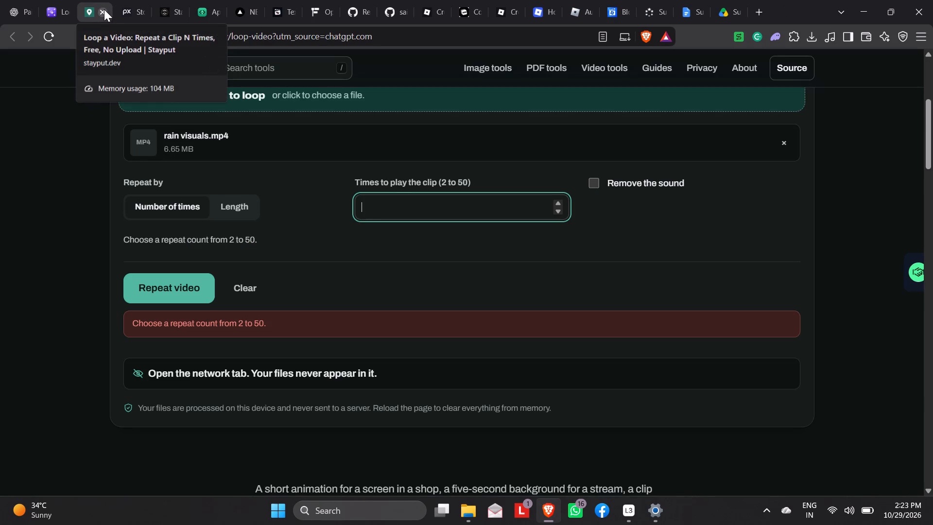
pyautogui.click(102, 12)
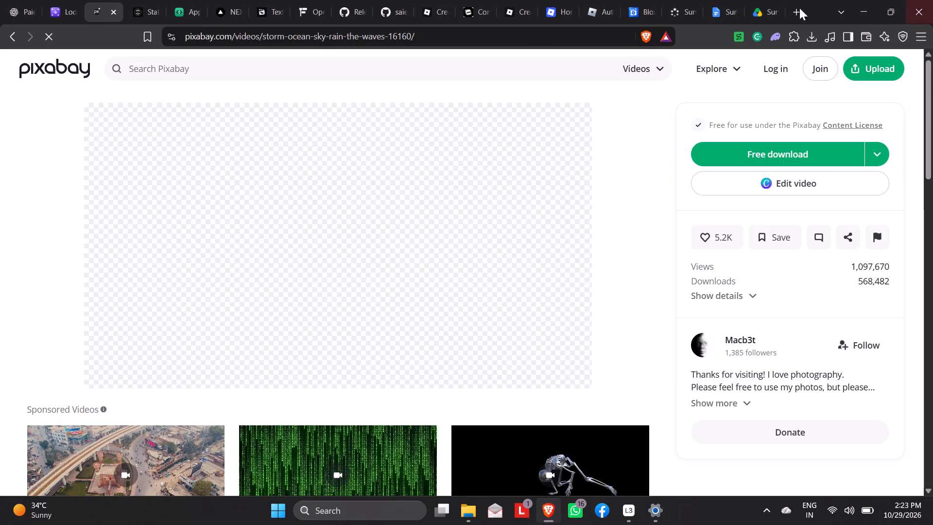
# Switch to CapCut and open the existing project 1029.
pyautogui.click(874, 6)
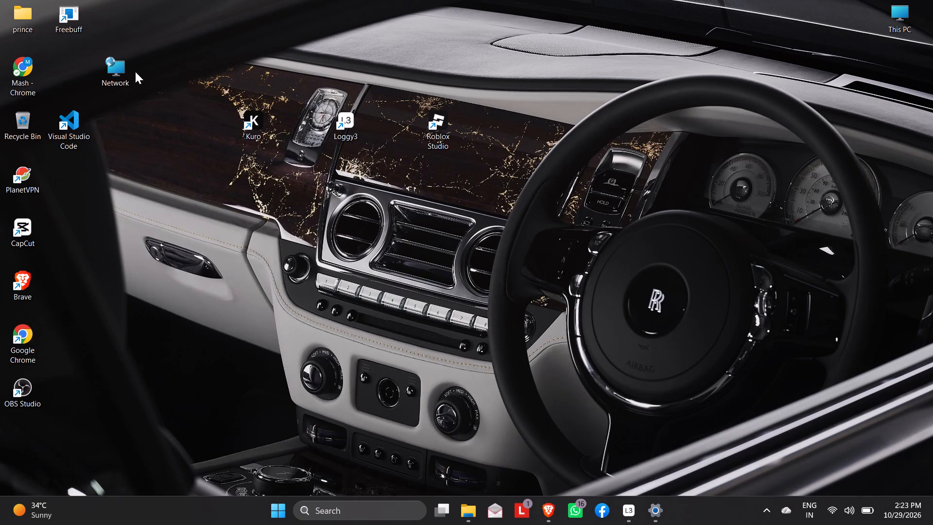
pyautogui.doubleClick(33, 223)
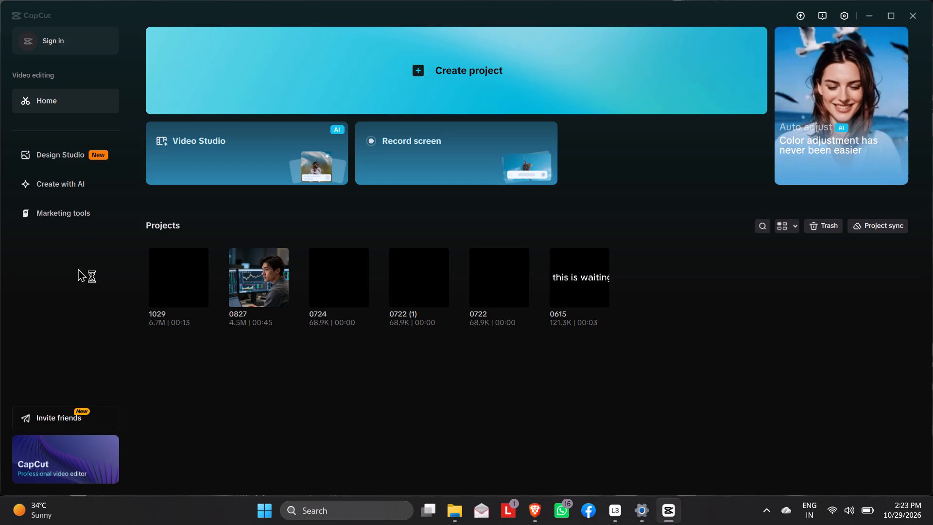
pyautogui.click(166, 281)
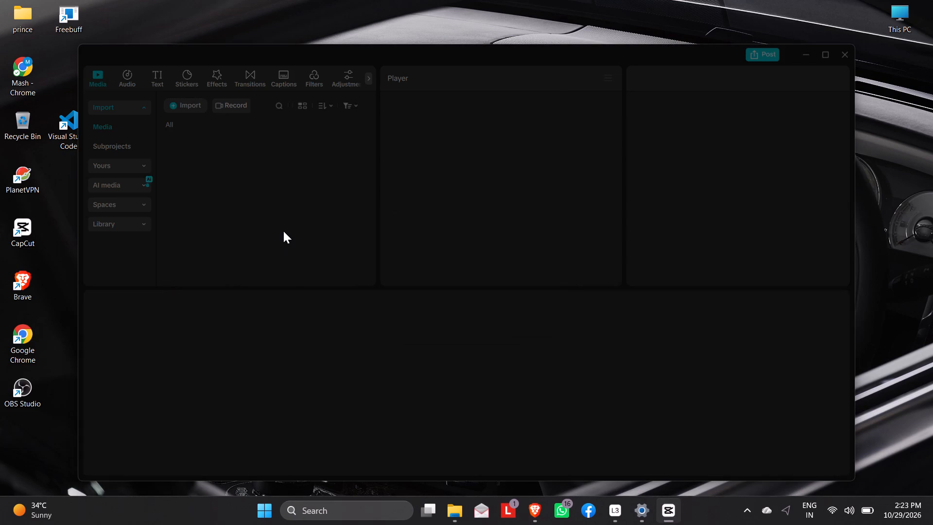
# Delete the short rain visuals.mp4 clip from the timeline.
pyautogui.click(260, 402)
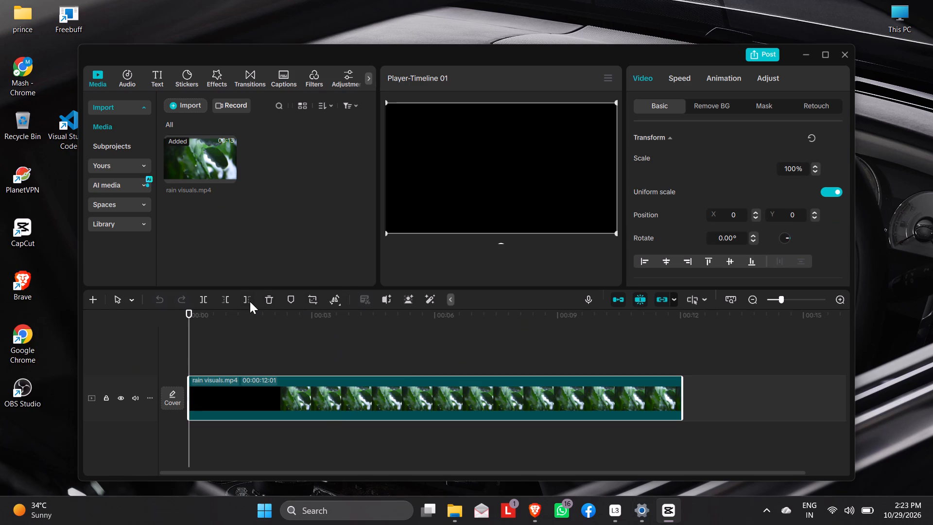
pyautogui.click(268, 304)
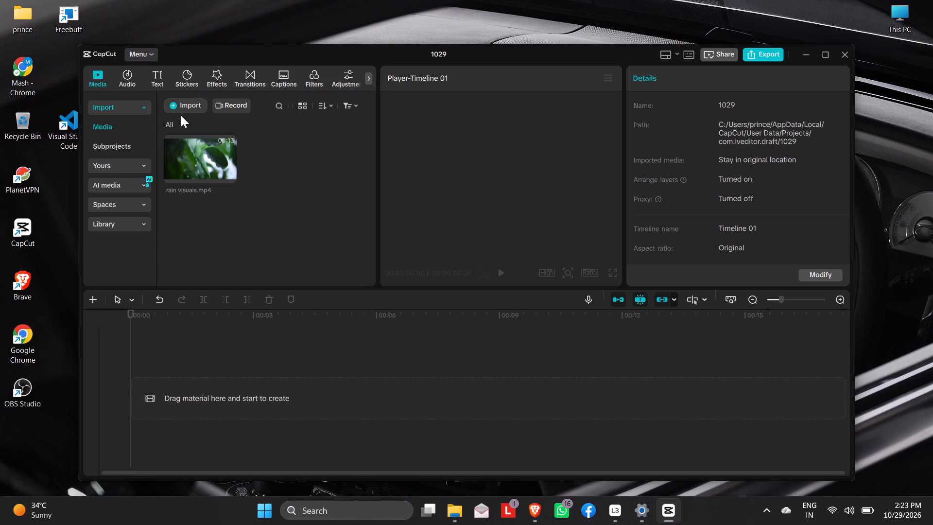
# Import the rain visuals-x285 video from Downloads into the project's media.
pyautogui.click(181, 103)
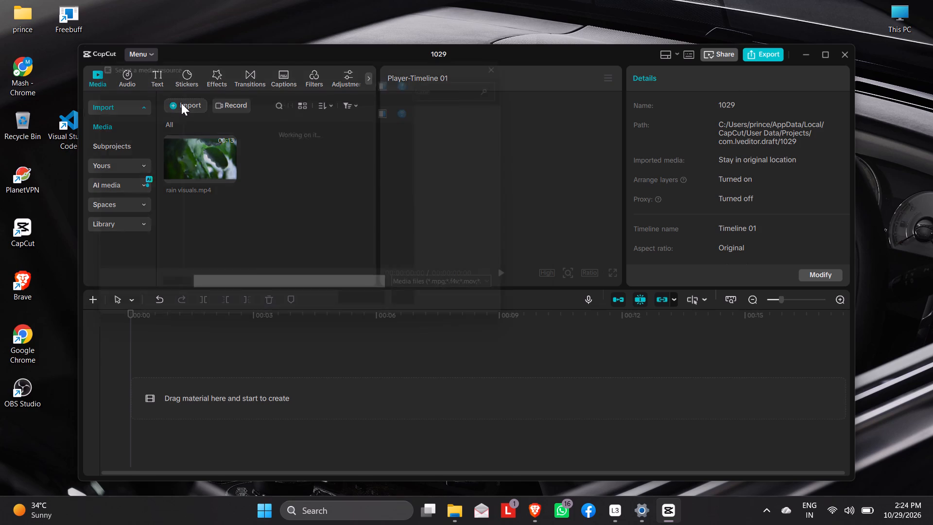
pyautogui.scroll(-1, 337, 152)
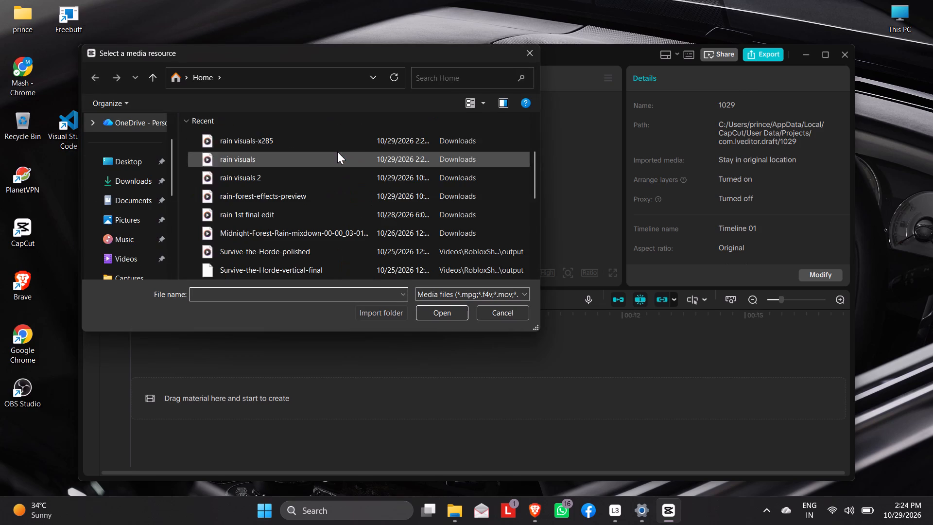
pyautogui.scroll(-1, 337, 152)
pyautogui.doubleClick(266, 139)
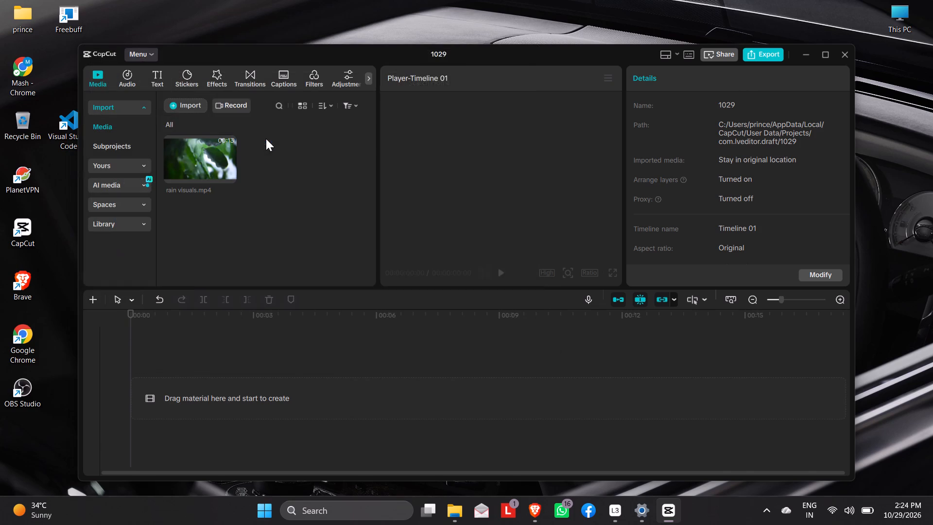
# Place rain visuals-x285.mp4 at the start of the empty timeline.
pyautogui.click(208, 160)
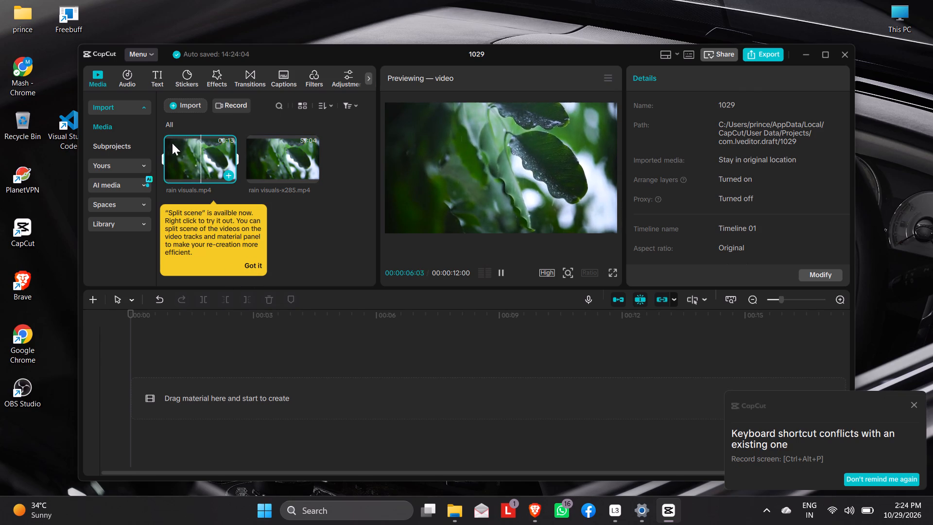
pyautogui.click(322, 160)
pyautogui.click(303, 156)
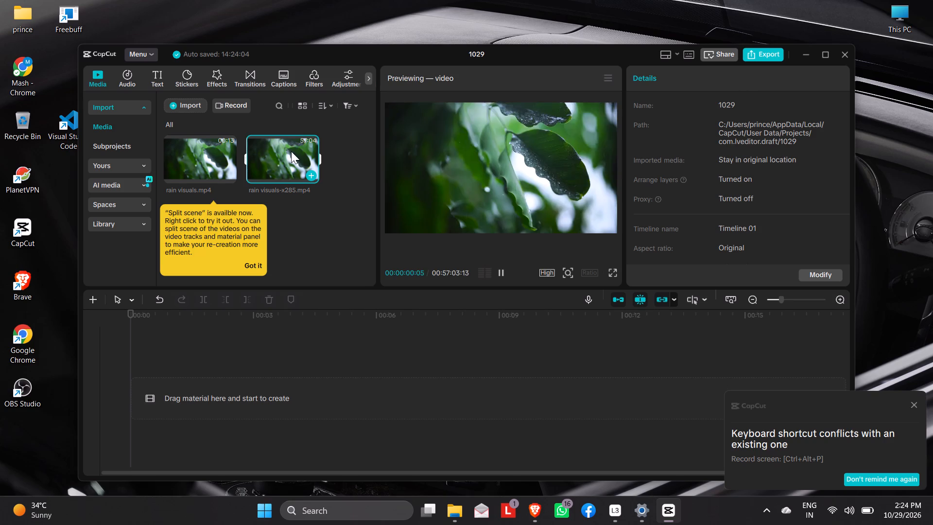
pyautogui.moveTo(291, 151); pyautogui.dragTo(194, 384)
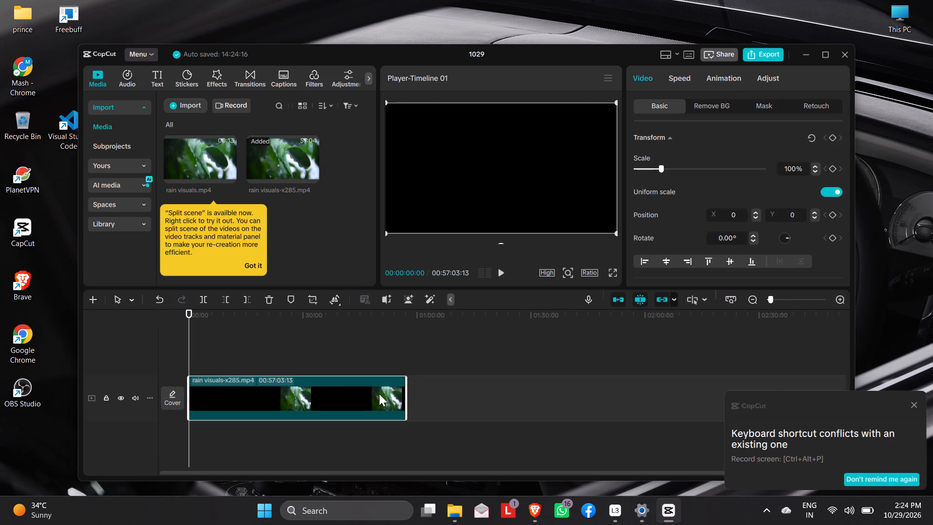
# Play the opening seconds of the rain visuals-x285.mp4 clip in the preview and pause.
pyautogui.click(498, 277)
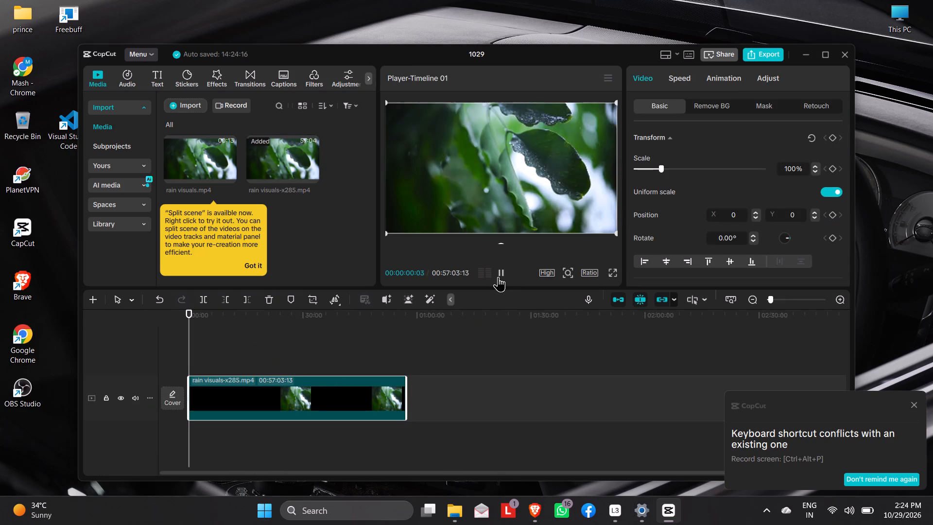
pyautogui.click(500, 274)
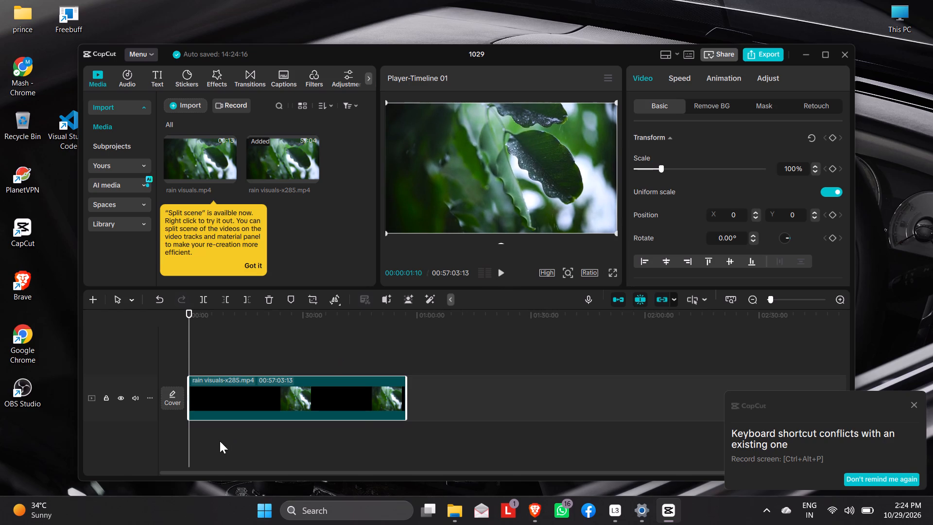
# Dismiss the keyboard shortcut conflict notification.
pyautogui.click(916, 403)
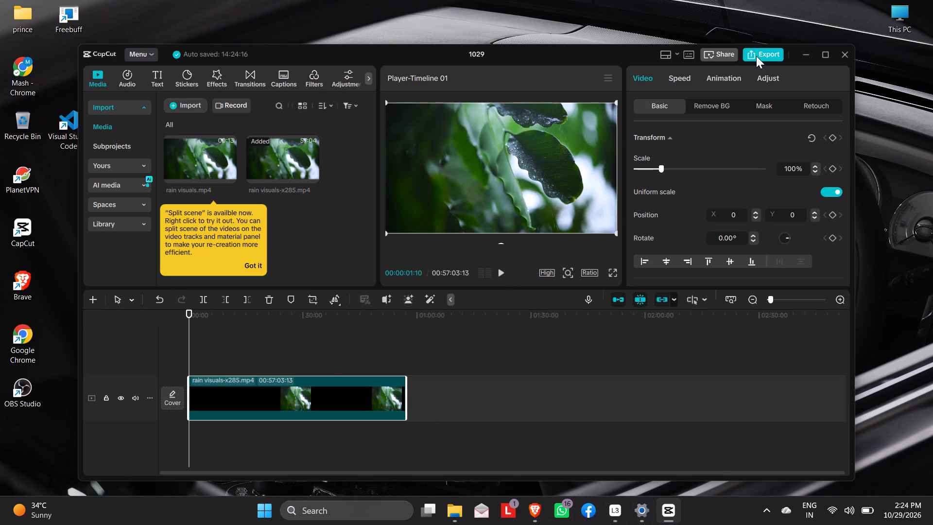
# Look at the export settings for project 1029 and leave them without exporting.
pyautogui.moveTo(756, 56); pyautogui.dragTo(755, 62)
pyautogui.moveTo(755, 62); pyautogui.dragTo(442, 210)
pyautogui.click(769, 55)
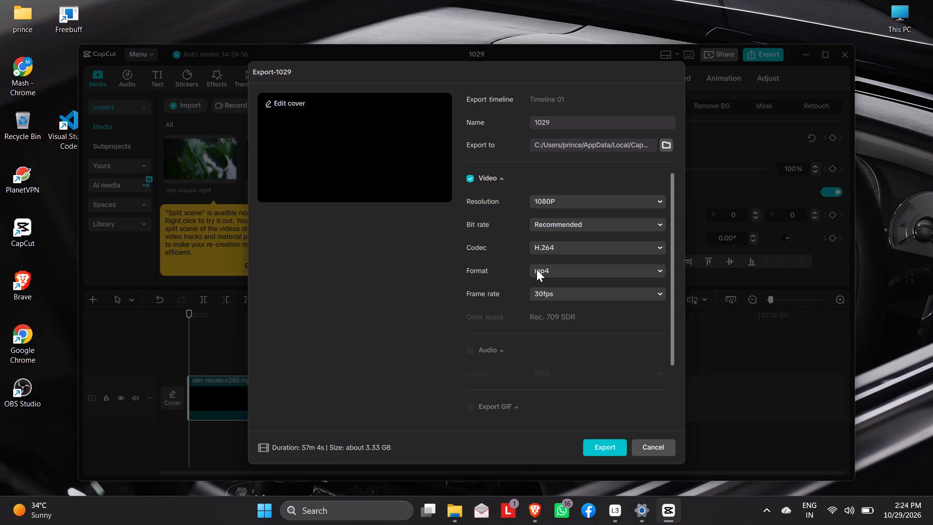
pyautogui.click(657, 446)
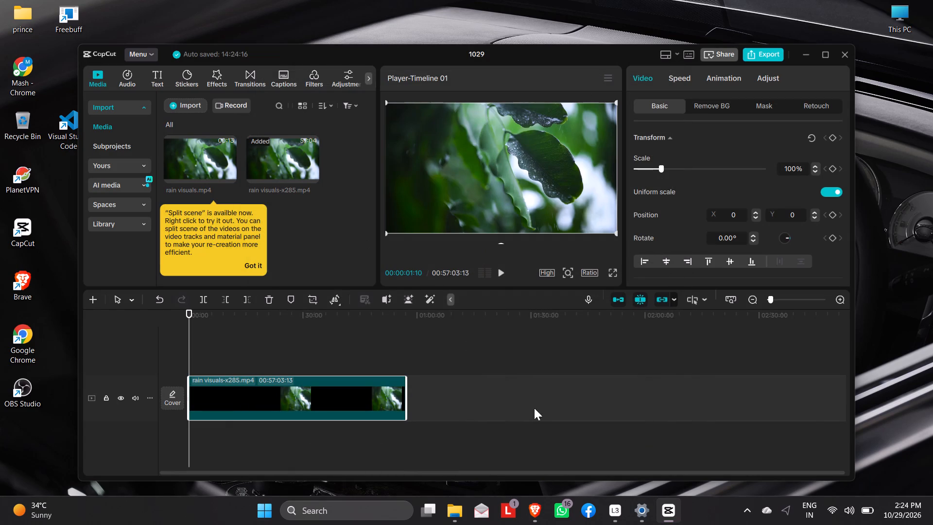
# Scrub through the rain visuals-x285.mp4 clip and preview a short stretch from about 00:22:24.
pyautogui.click(366, 422)
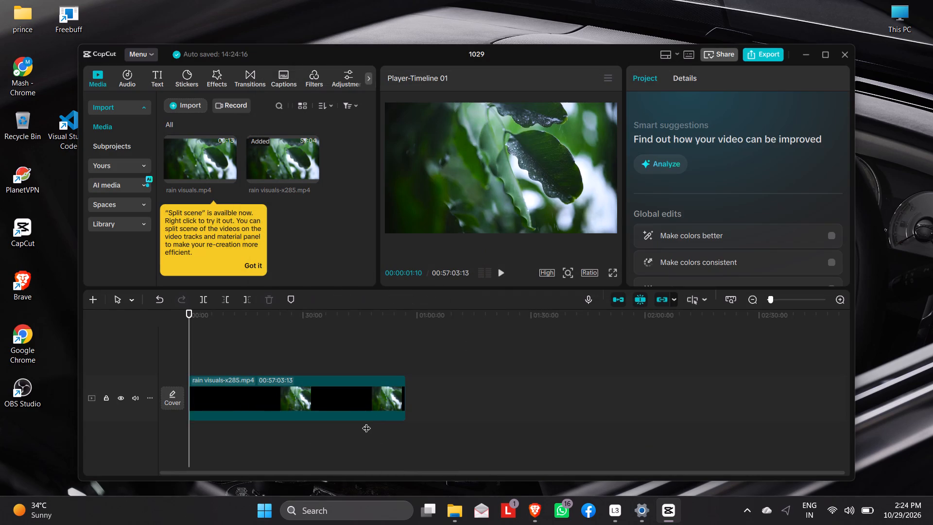
pyautogui.click(374, 399)
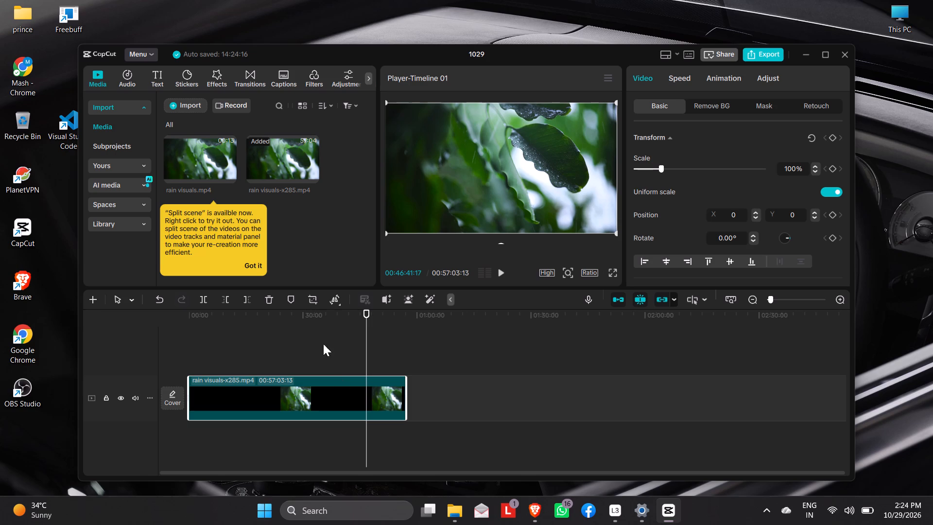
pyautogui.click(234, 382)
pyautogui.tripleClick(237, 387)
pyautogui.moveTo(364, 314); pyautogui.dragTo(259, 324)
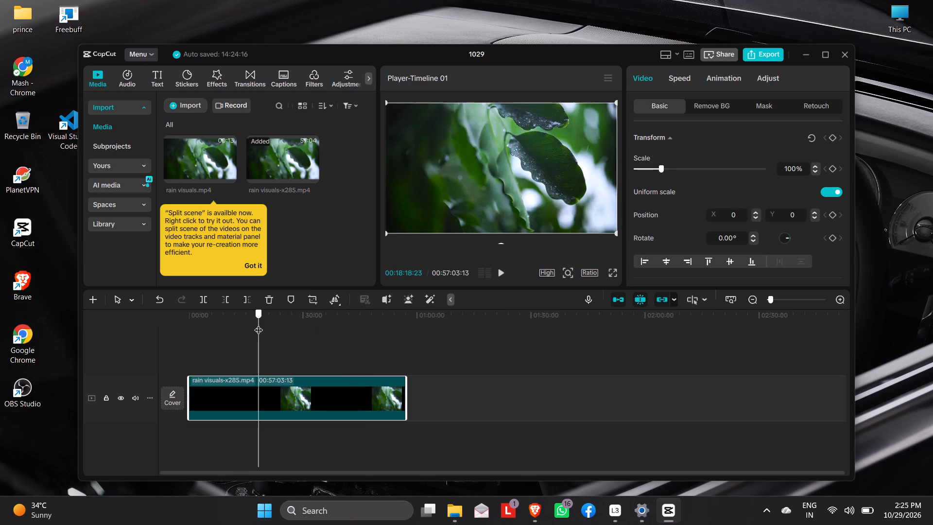
pyautogui.moveTo(259, 324); pyautogui.dragTo(274, 328)
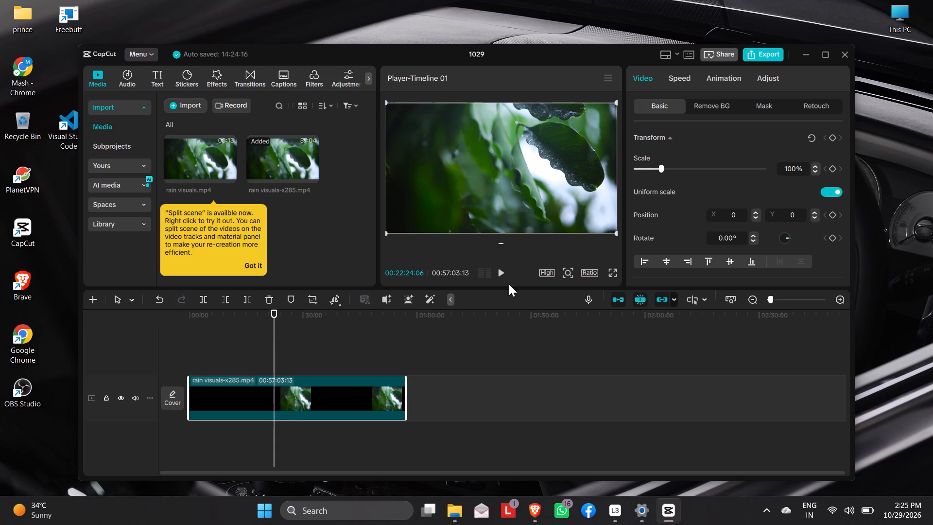
pyautogui.click(503, 275)
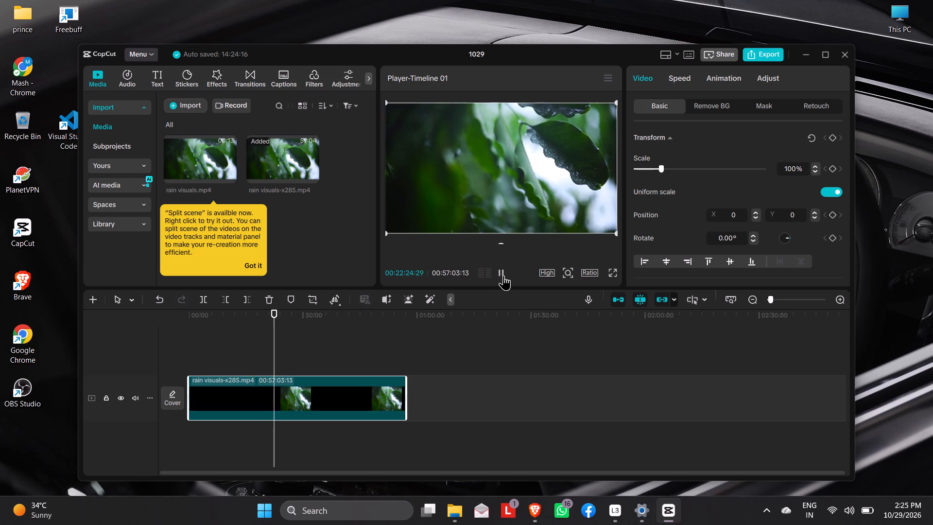
pyautogui.click(503, 275)
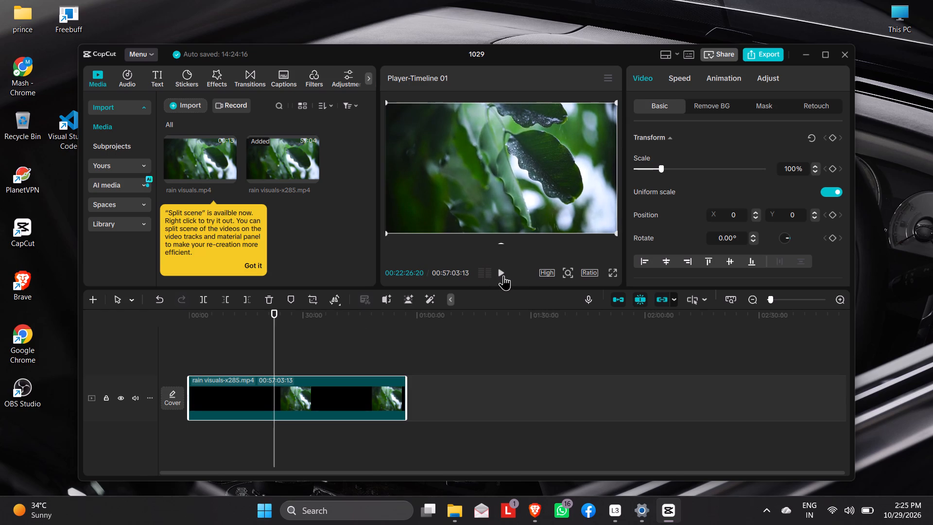
# Dismiss the Split scene tip over the media library.
pyautogui.click(252, 266)
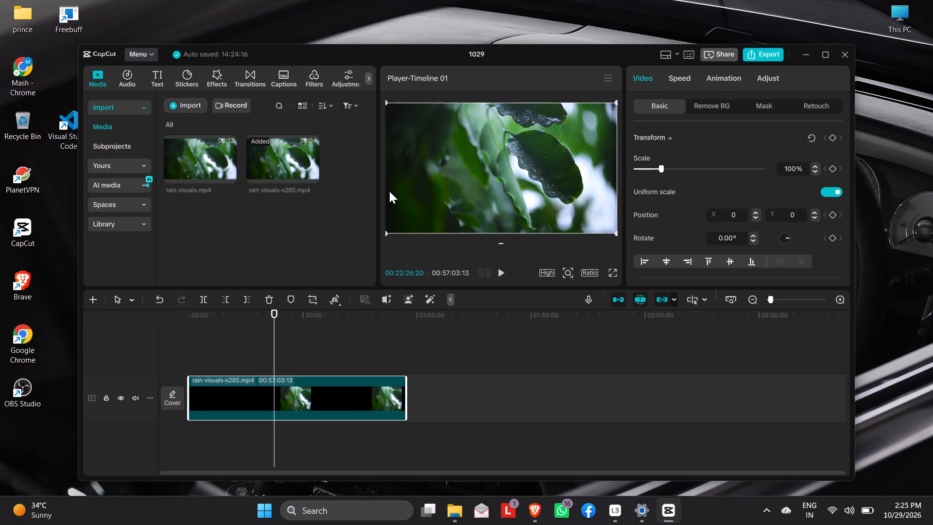
# Copy the rain visuals-x285.mp4 clip and paste the copy at the original clip's end, 00:57:03:13.
pyautogui.rightClick(404, 393)
pyautogui.click(404, 393)
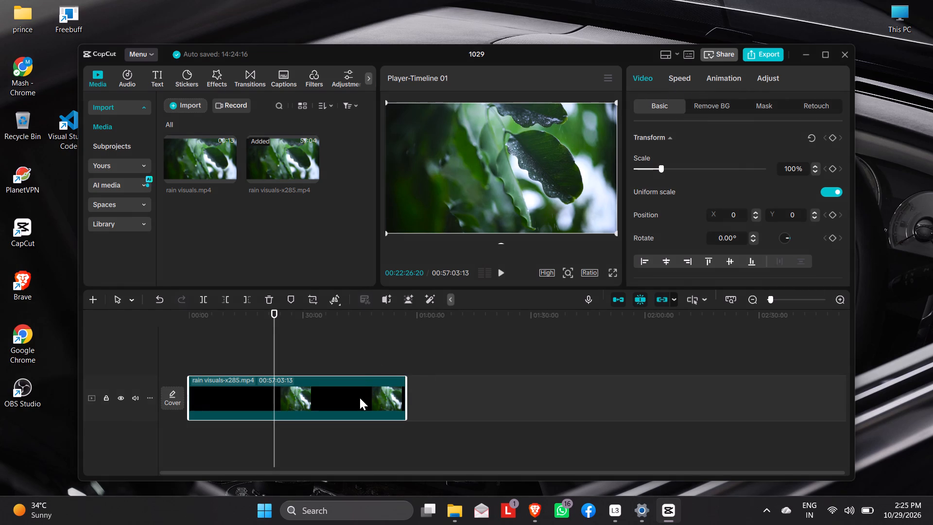
pyautogui.rightClick(359, 400)
pyautogui.rightClick(359, 400)
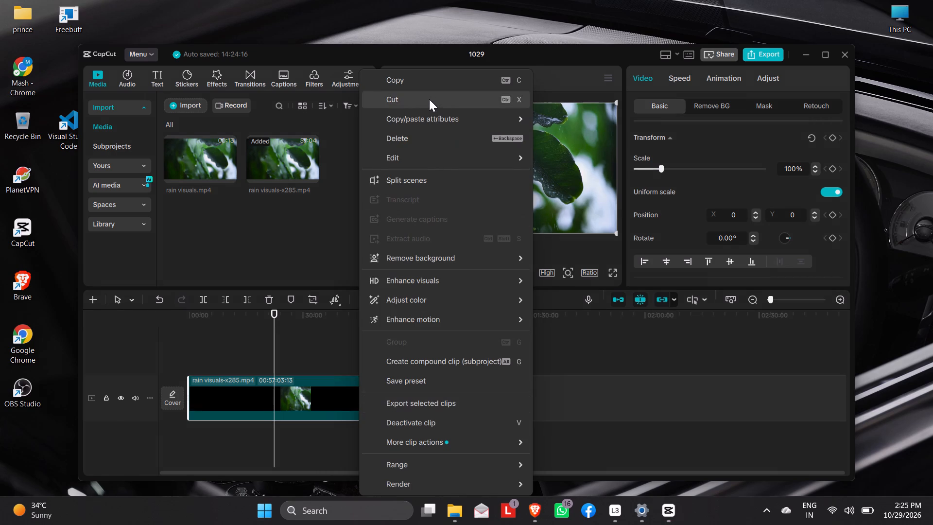
pyautogui.click(418, 80)
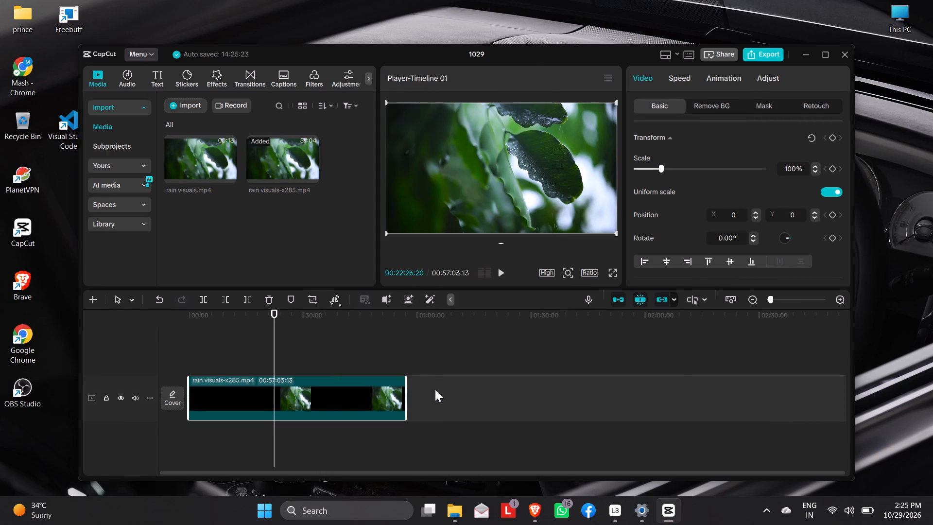
pyautogui.click(435, 396)
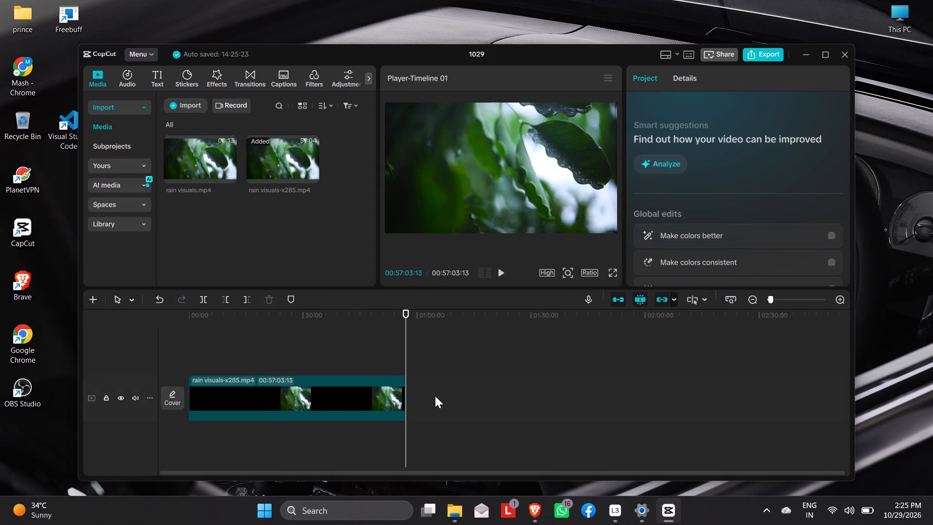
pyautogui.hotkey('ctrl', 'v')
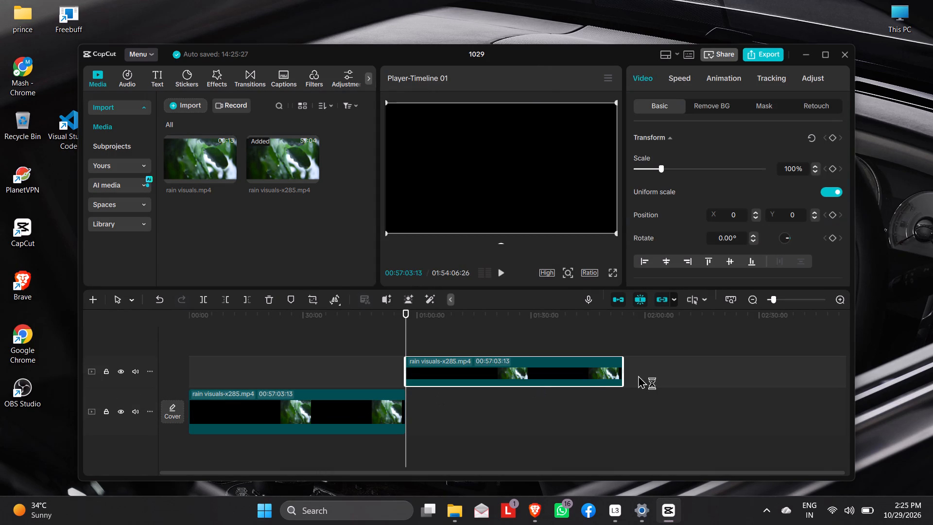
# Paste four more copies of rain visuals-x285.mp4 end to end, extending the timeline to 05:42:20:18.
pyautogui.click(641, 374)
pyautogui.hotkey('ctrl', 'v')
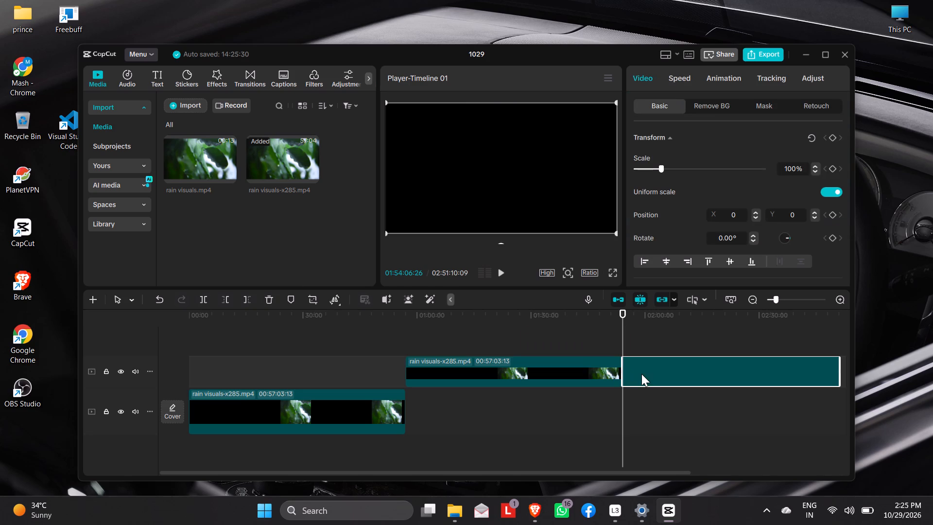
pyautogui.hscroll(-8, 736, 413)
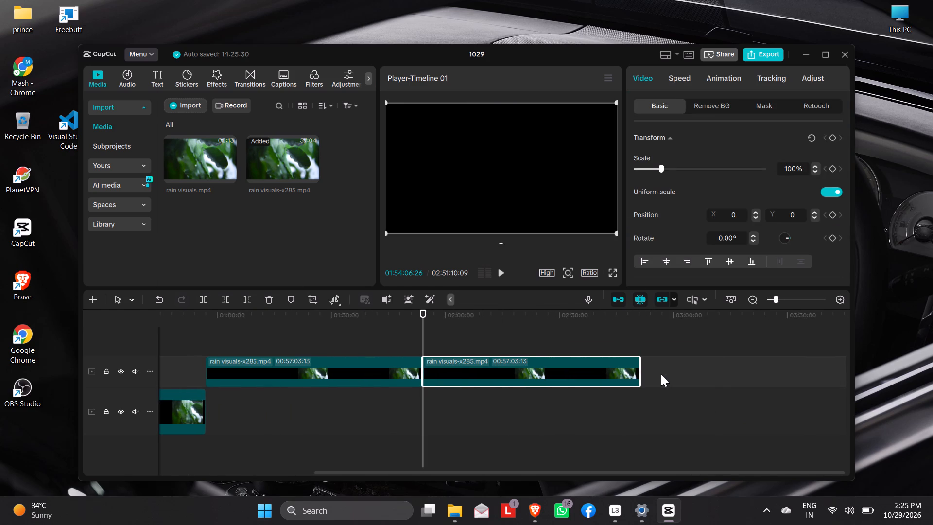
pyautogui.click(660, 373)
pyautogui.hotkey('ctrl', 'v')
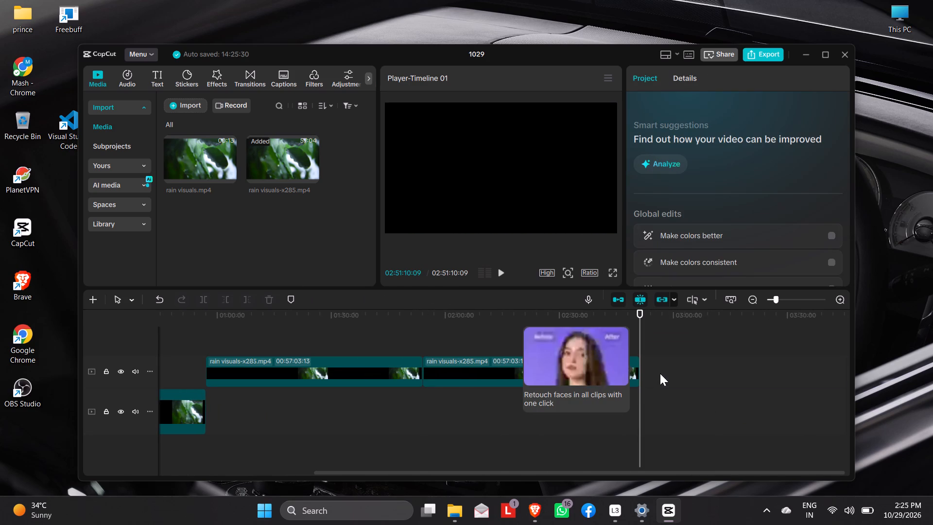
pyautogui.hscroll(-8, 694, 420)
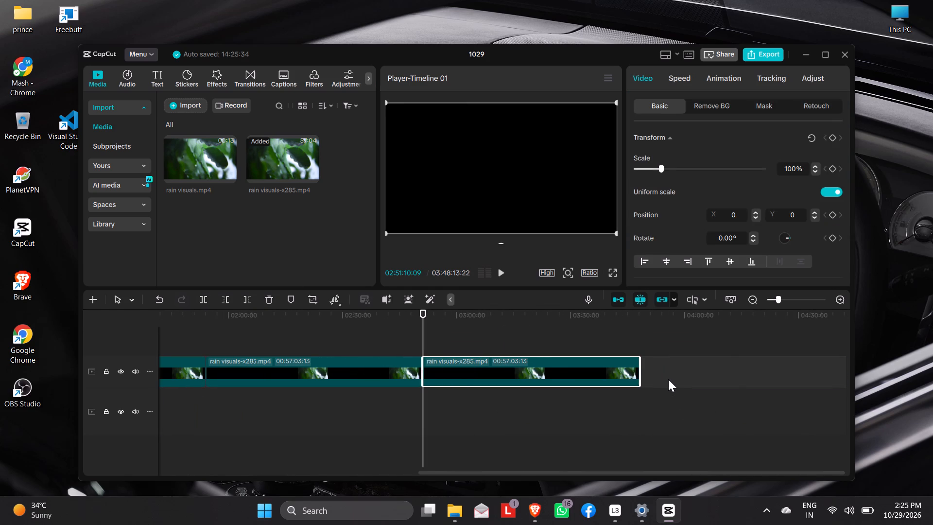
pyautogui.click(668, 379)
pyautogui.hotkey('ctrl', 'v')
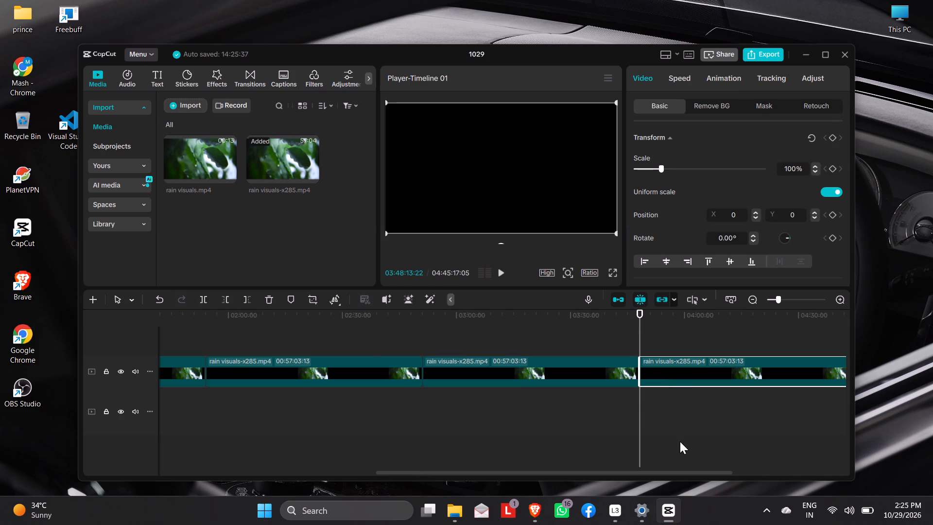
pyautogui.hscroll(-9, 680, 441)
pyautogui.click(679, 378)
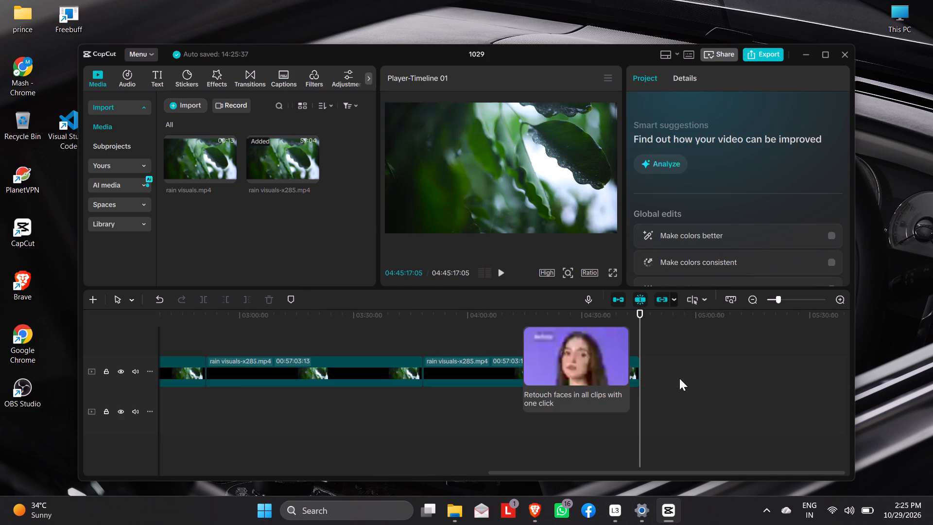
pyautogui.hotkey('ctrl', 'v')
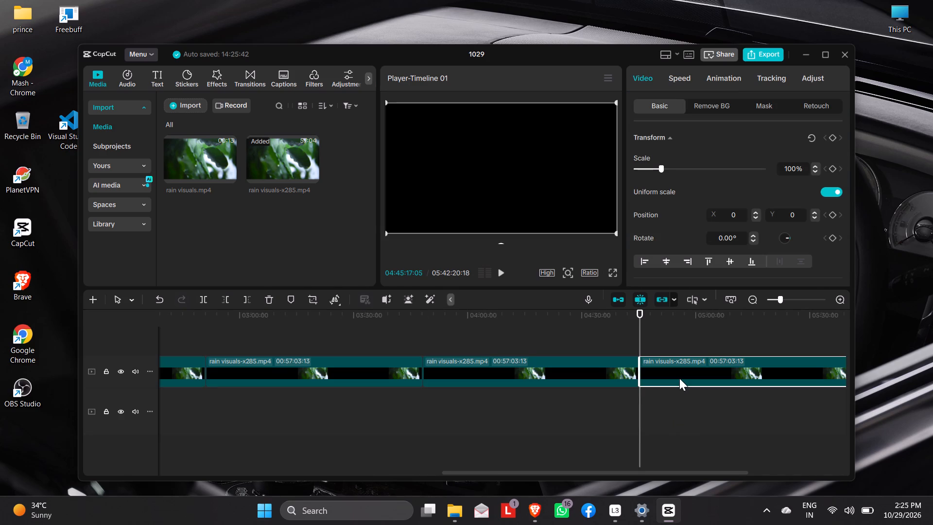
# Review the arrangement of the rain visuals-x285.mp4 clips along the timeline, from the original to the last copy.
pyautogui.hscroll(11, 363, 400)
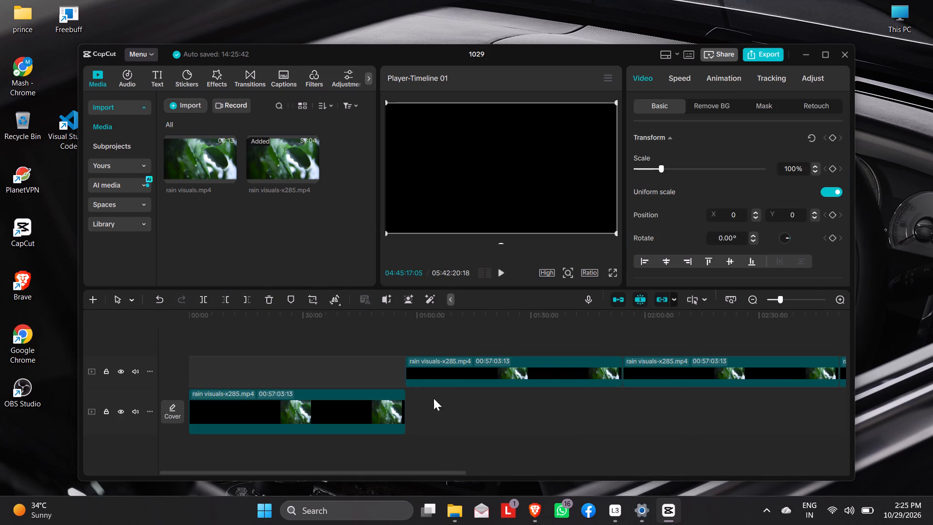
pyautogui.hscroll(-2, 629, 403)
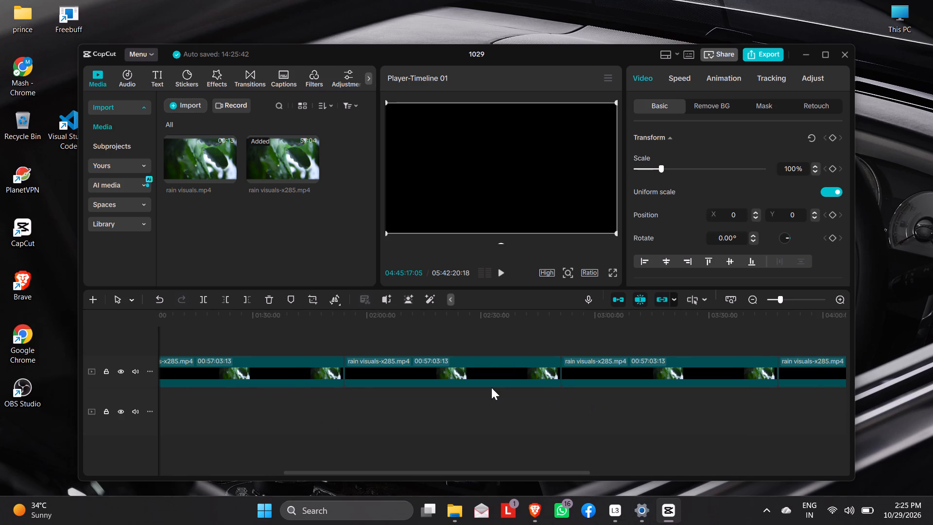
pyautogui.hscroll(-3, 618, 392)
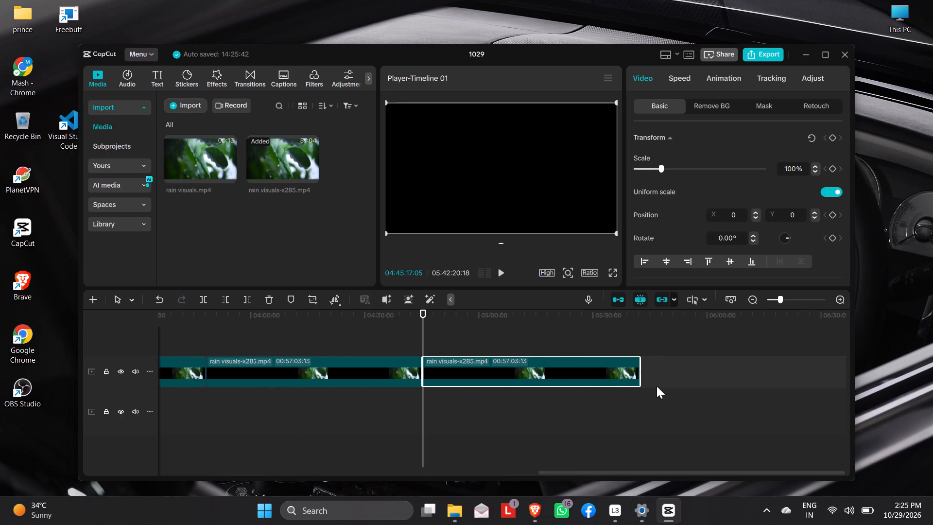
pyautogui.hscroll(9, 235, 373)
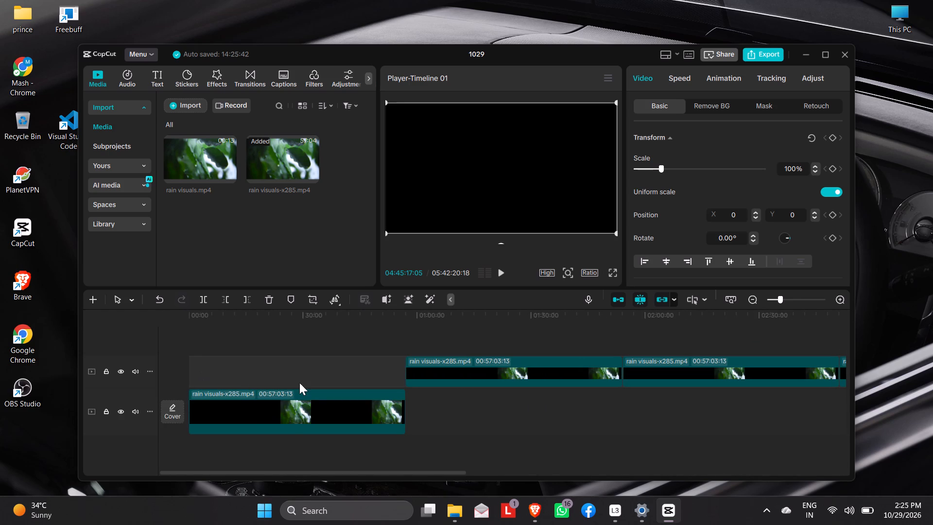
pyautogui.click(295, 360)
pyautogui.click(541, 346)
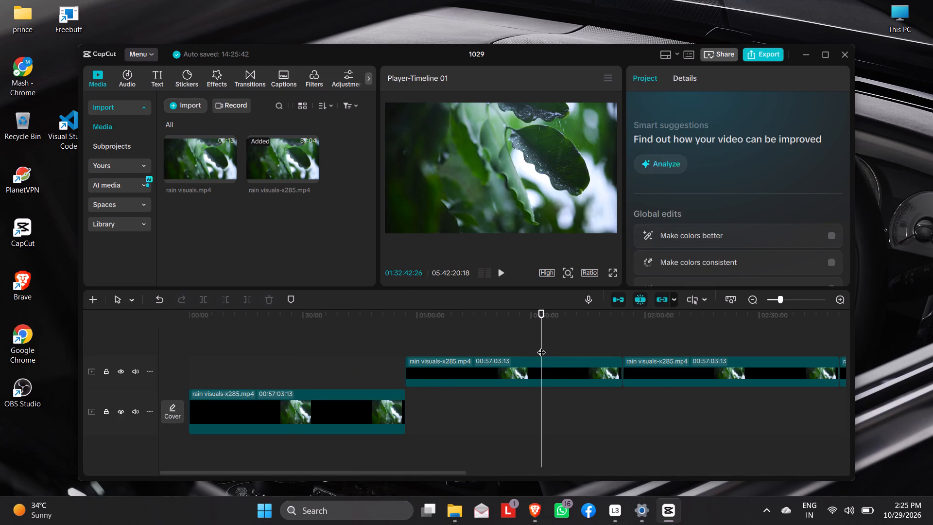
pyautogui.hscroll(-1, 541, 346)
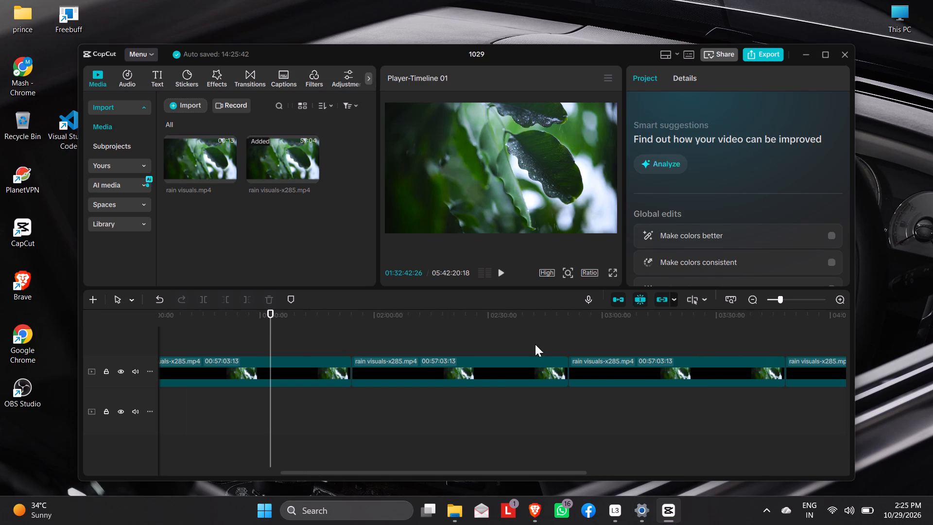
pyautogui.click(484, 330)
pyautogui.click(620, 336)
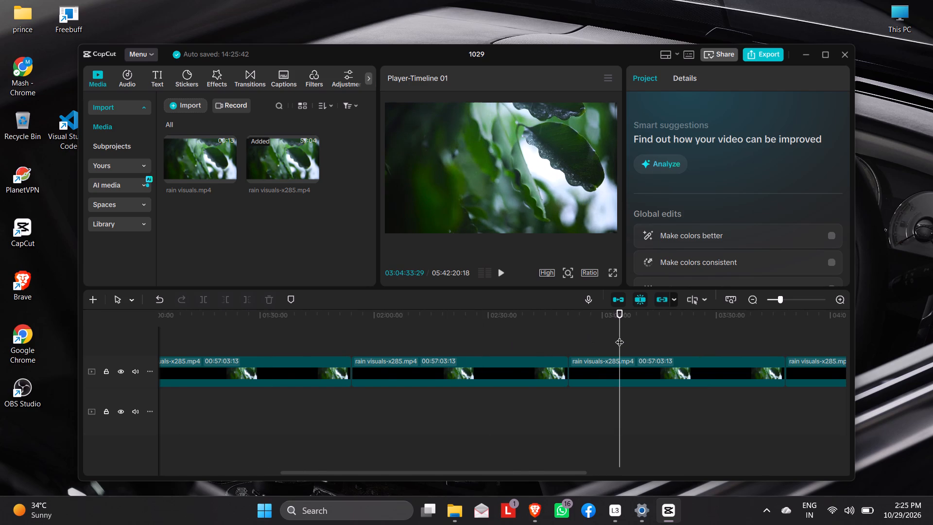
pyautogui.hscroll(-1, 620, 336)
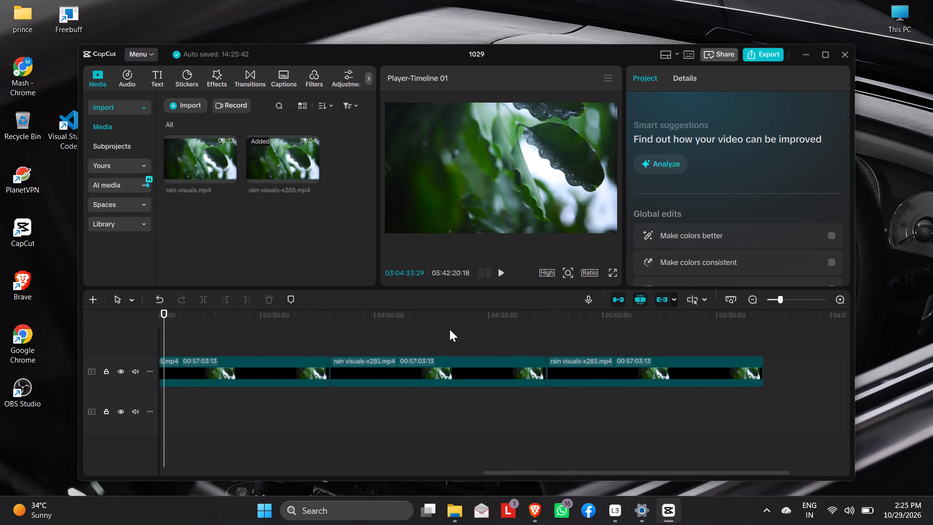
# Paste three more copies of rain visuals-x285.mp4 end to end from 05:42:20:18, extending the timeline to 08:33:30:27.
pyautogui.click(449, 329)
pyautogui.click(622, 353)
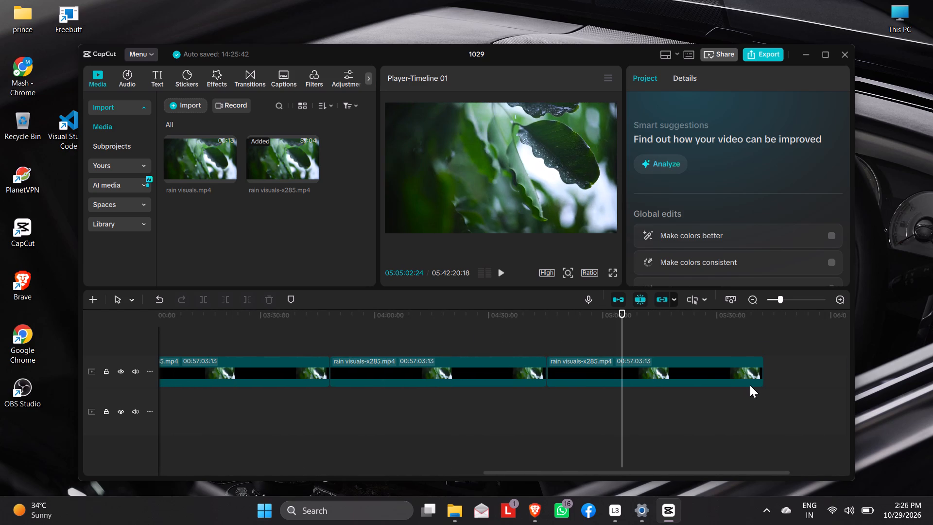
pyautogui.click(773, 375)
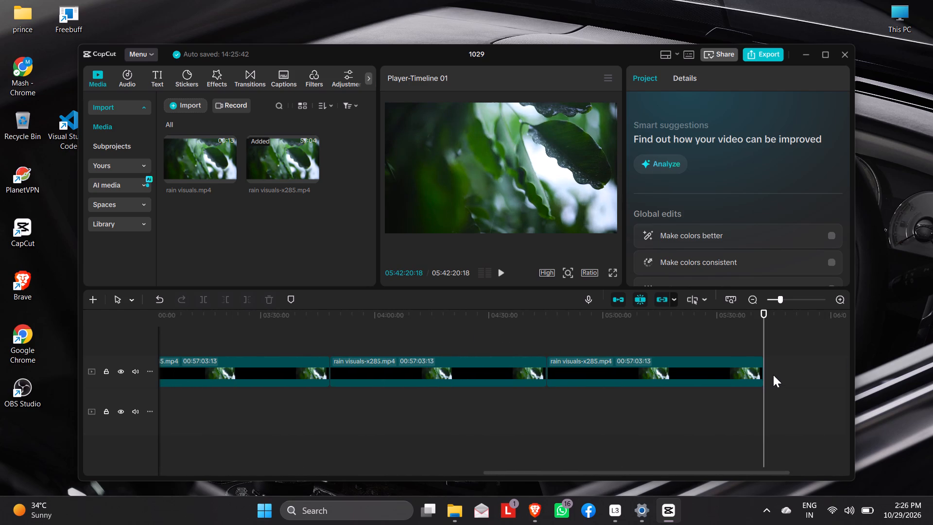
pyautogui.hotkey('ctrl', 'v')
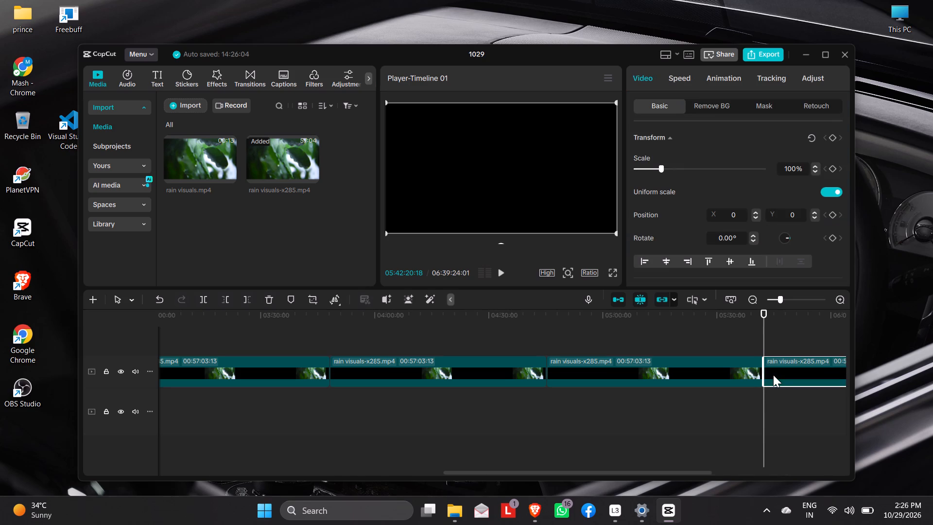
pyautogui.hscroll(-7, 771, 408)
pyautogui.click(674, 367)
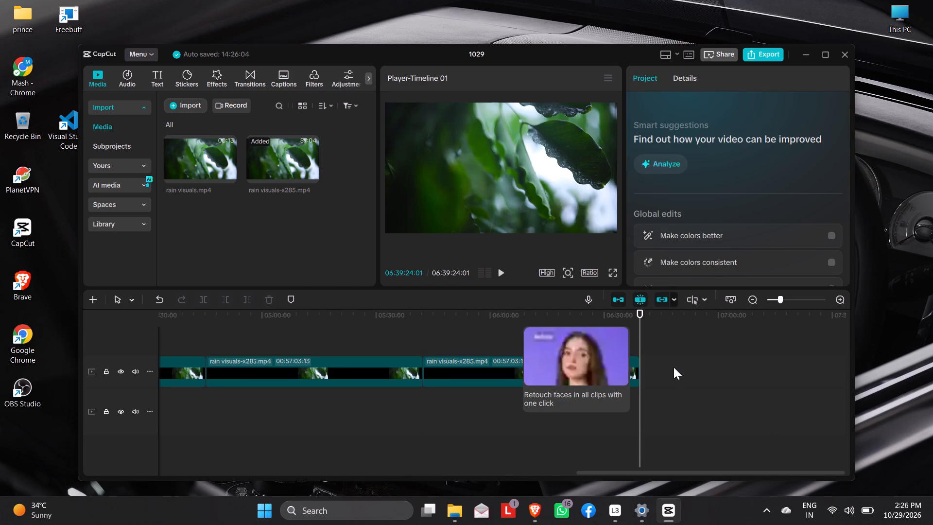
pyautogui.hotkey('ctrl', 'v')
pyautogui.hscroll(-10, 784, 467)
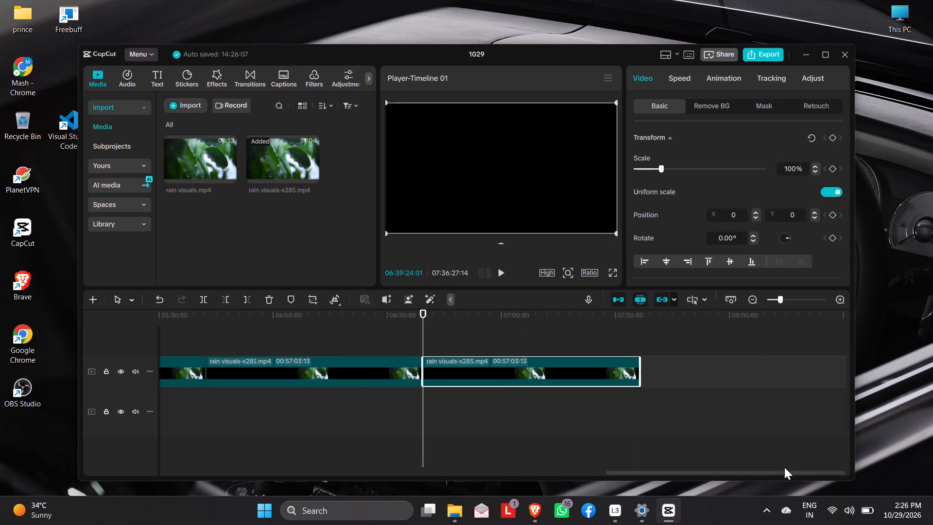
pyautogui.click(680, 372)
pyautogui.hotkey('ctrl', 'v')
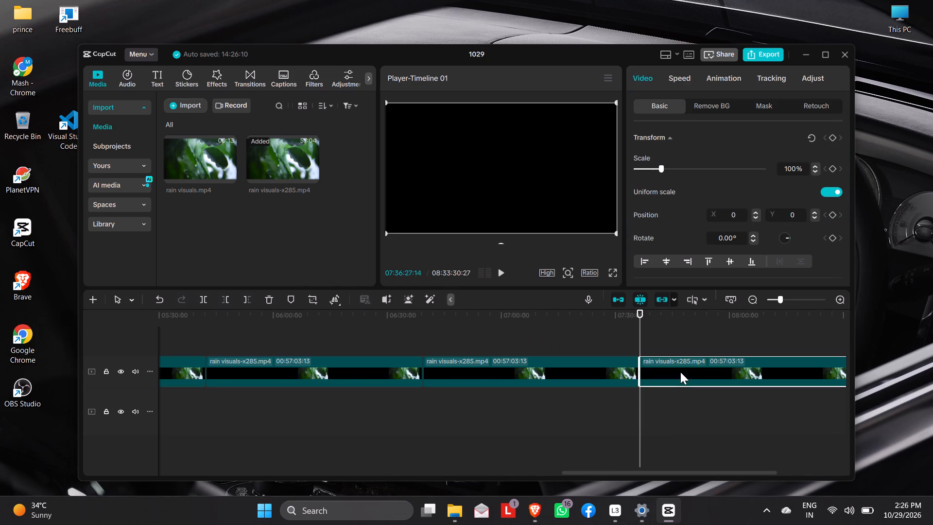
# Paste two more copies of rain visuals-x285.mp4 after the last clip, extending the timeline to 10:27:37:23.
pyautogui.hscroll(-4, 759, 442)
pyautogui.click(826, 369)
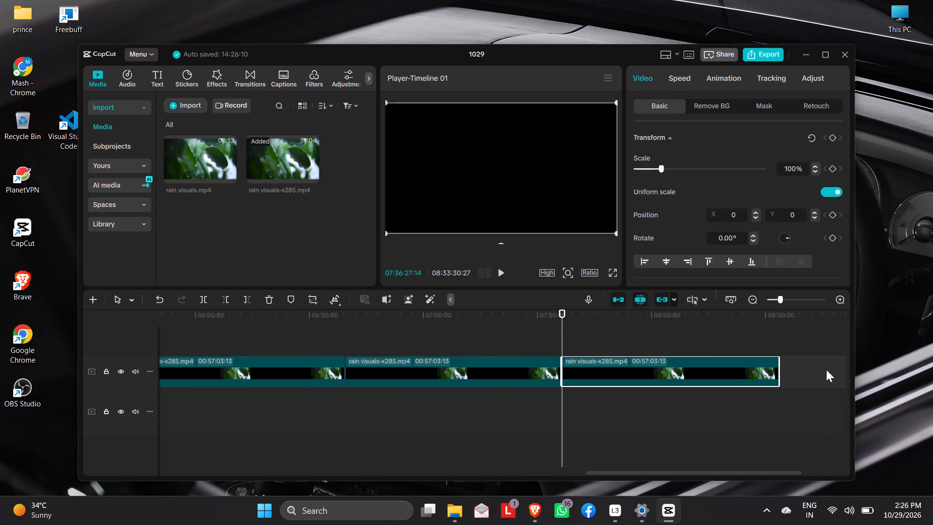
pyautogui.hotkey('ctrl', 'v')
pyautogui.hscroll(-5, 792, 387)
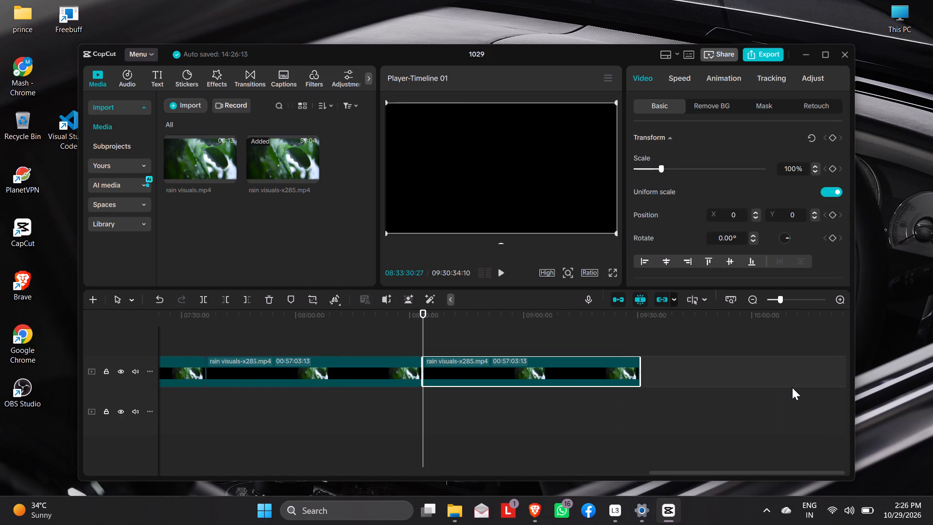
pyautogui.click(680, 372)
pyautogui.hotkey('ctrl', 'v')
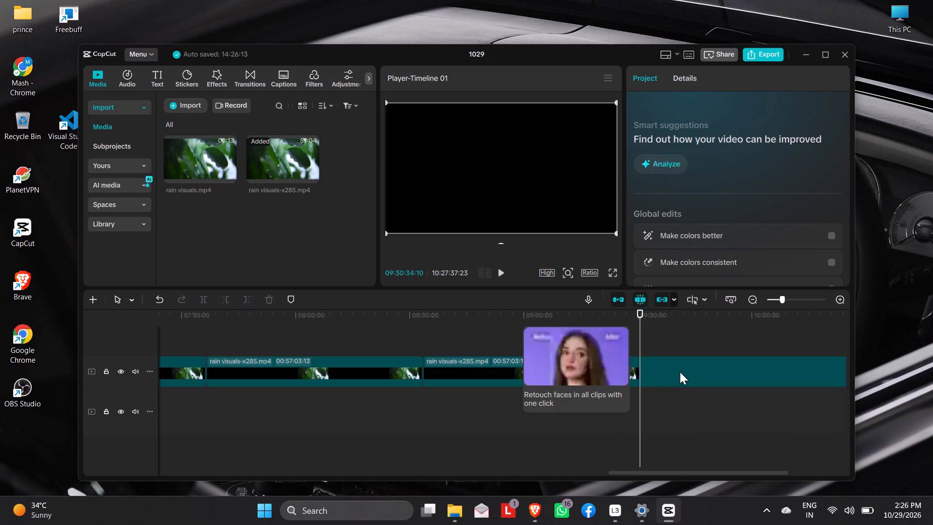
pyautogui.click(680, 372)
pyautogui.hscroll(-3, 680, 372)
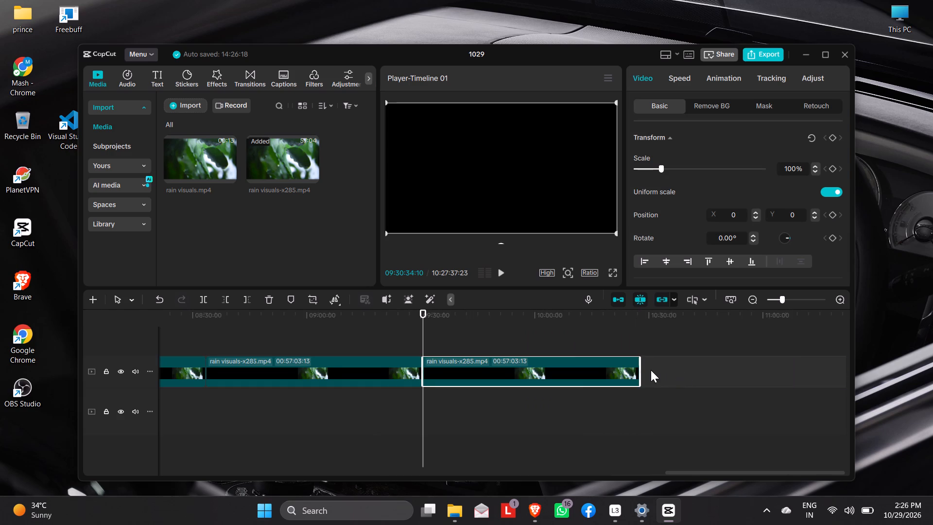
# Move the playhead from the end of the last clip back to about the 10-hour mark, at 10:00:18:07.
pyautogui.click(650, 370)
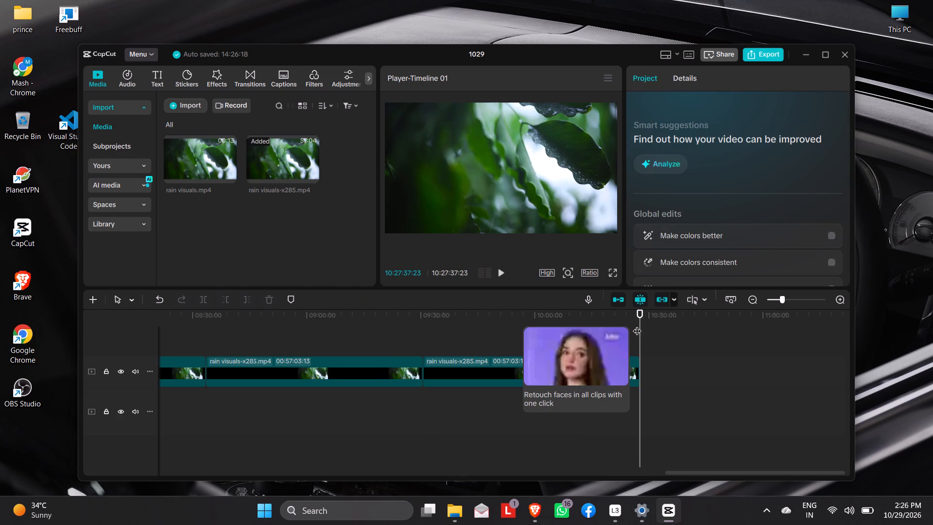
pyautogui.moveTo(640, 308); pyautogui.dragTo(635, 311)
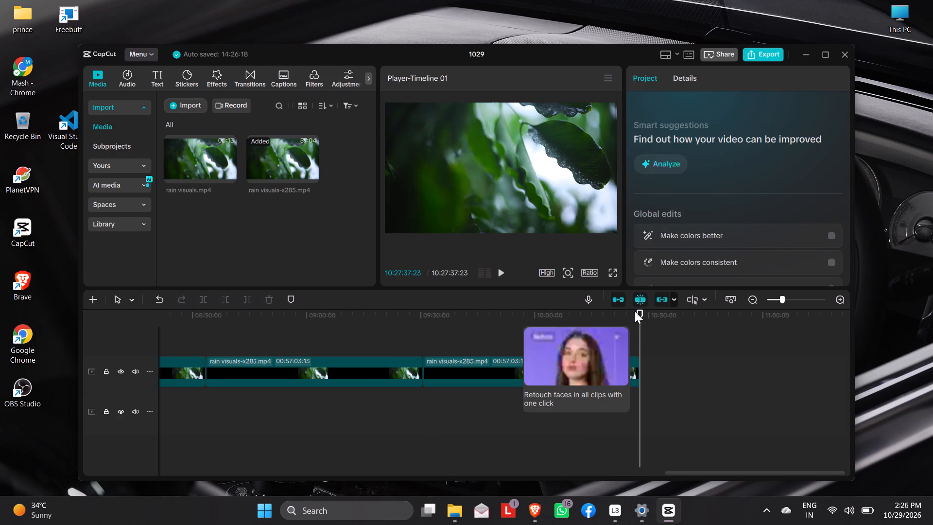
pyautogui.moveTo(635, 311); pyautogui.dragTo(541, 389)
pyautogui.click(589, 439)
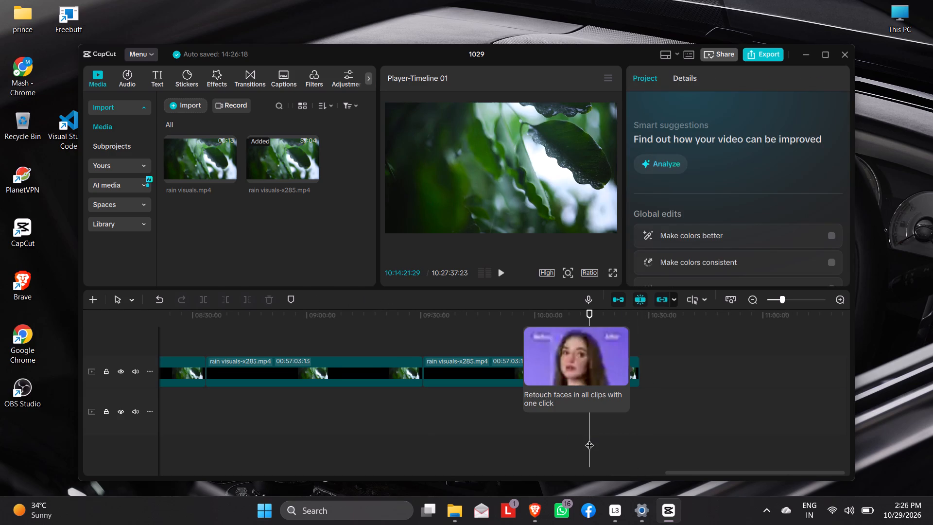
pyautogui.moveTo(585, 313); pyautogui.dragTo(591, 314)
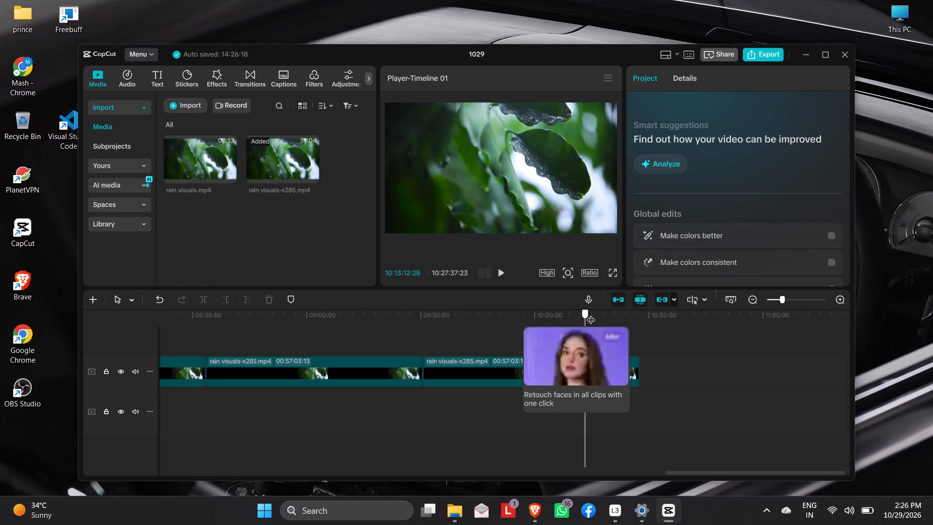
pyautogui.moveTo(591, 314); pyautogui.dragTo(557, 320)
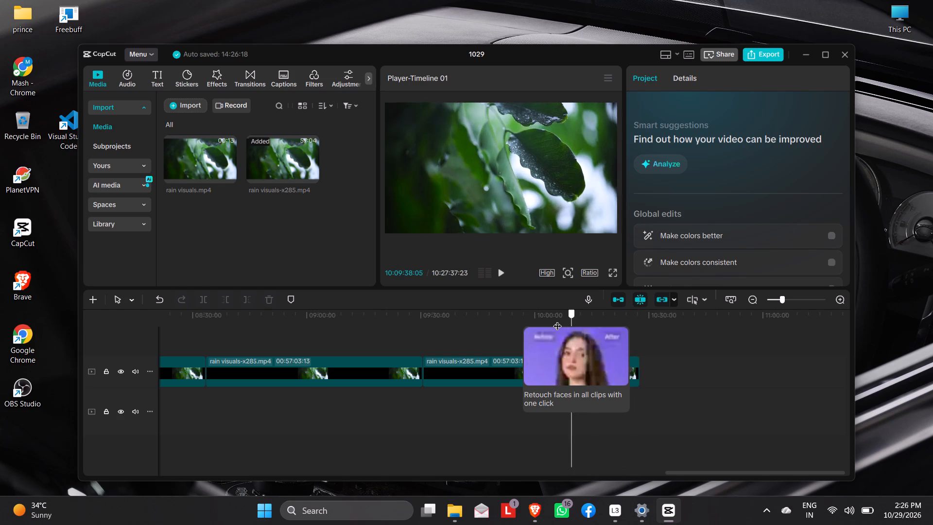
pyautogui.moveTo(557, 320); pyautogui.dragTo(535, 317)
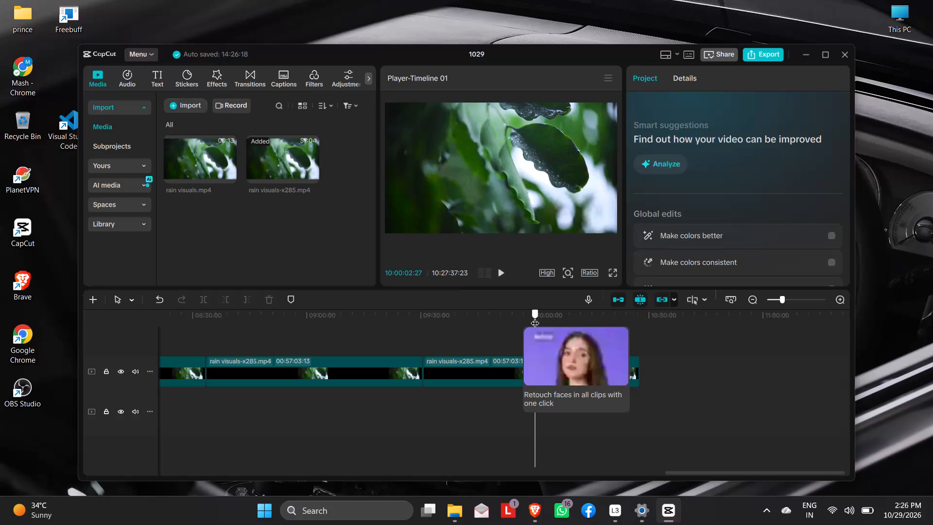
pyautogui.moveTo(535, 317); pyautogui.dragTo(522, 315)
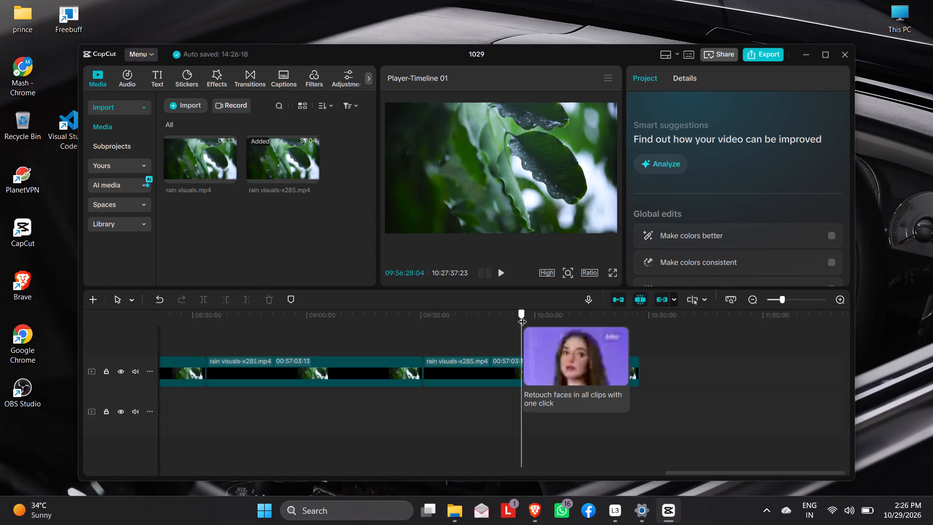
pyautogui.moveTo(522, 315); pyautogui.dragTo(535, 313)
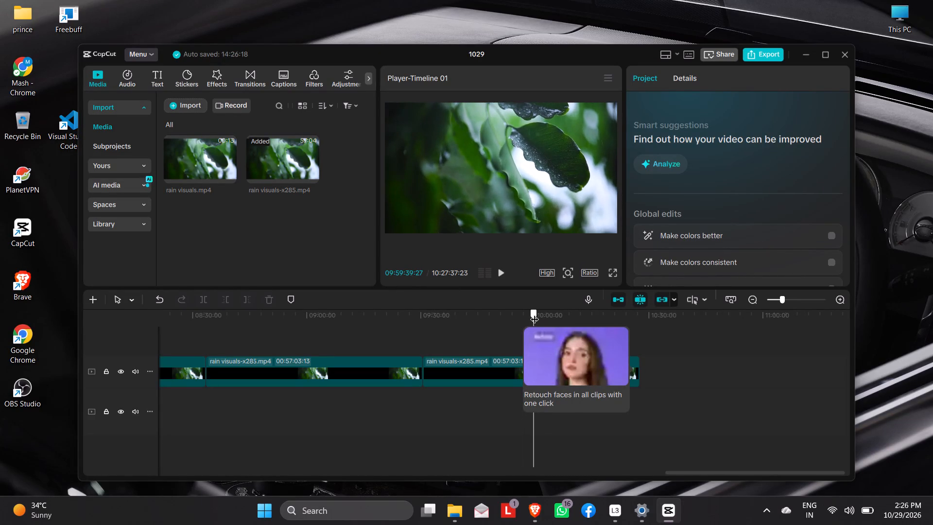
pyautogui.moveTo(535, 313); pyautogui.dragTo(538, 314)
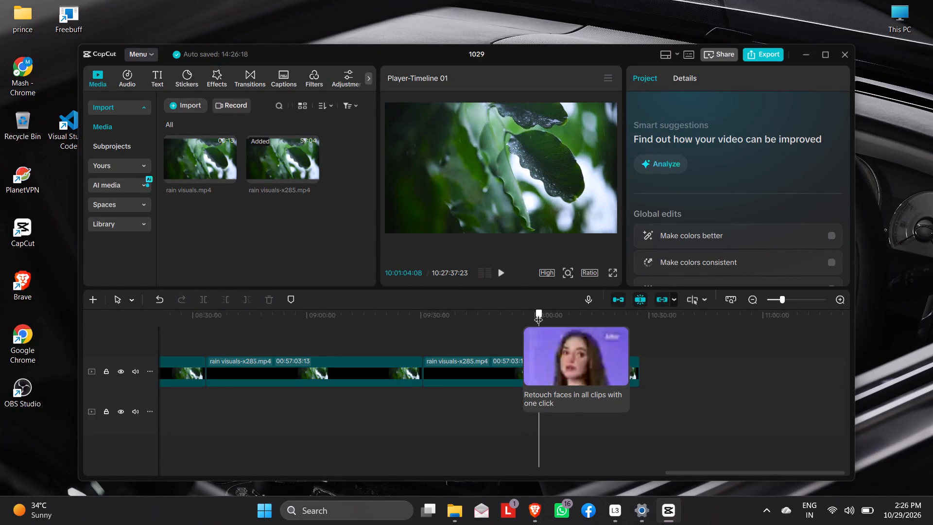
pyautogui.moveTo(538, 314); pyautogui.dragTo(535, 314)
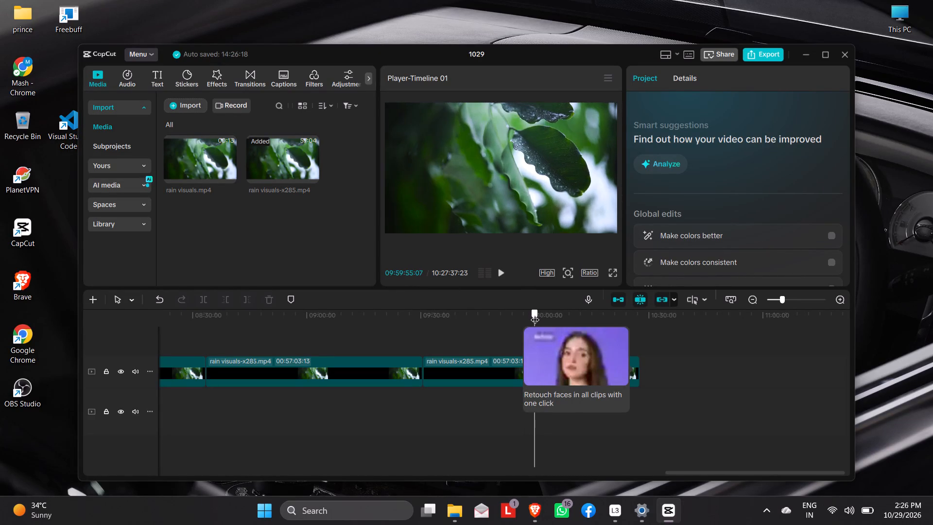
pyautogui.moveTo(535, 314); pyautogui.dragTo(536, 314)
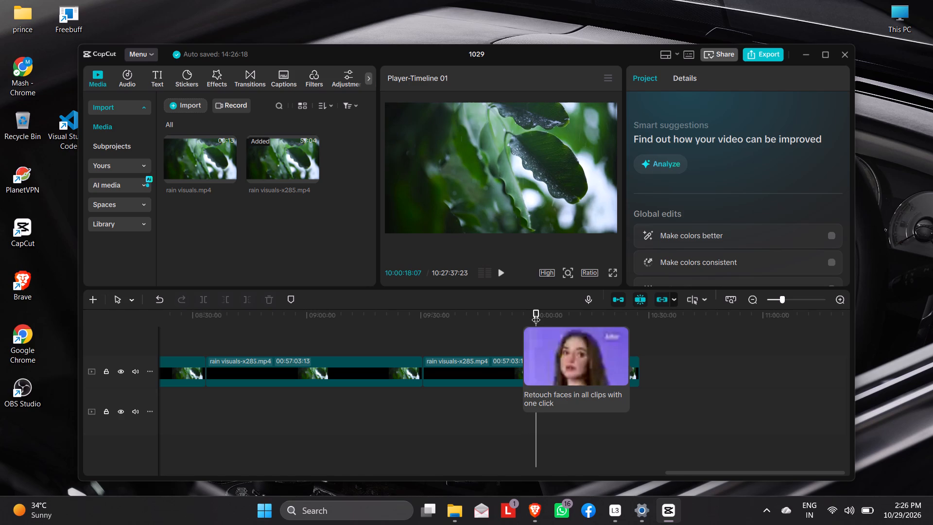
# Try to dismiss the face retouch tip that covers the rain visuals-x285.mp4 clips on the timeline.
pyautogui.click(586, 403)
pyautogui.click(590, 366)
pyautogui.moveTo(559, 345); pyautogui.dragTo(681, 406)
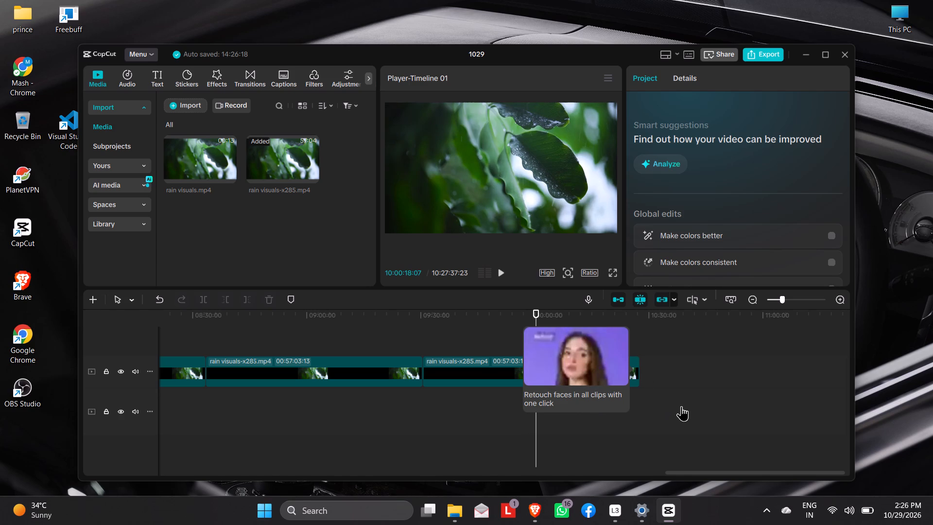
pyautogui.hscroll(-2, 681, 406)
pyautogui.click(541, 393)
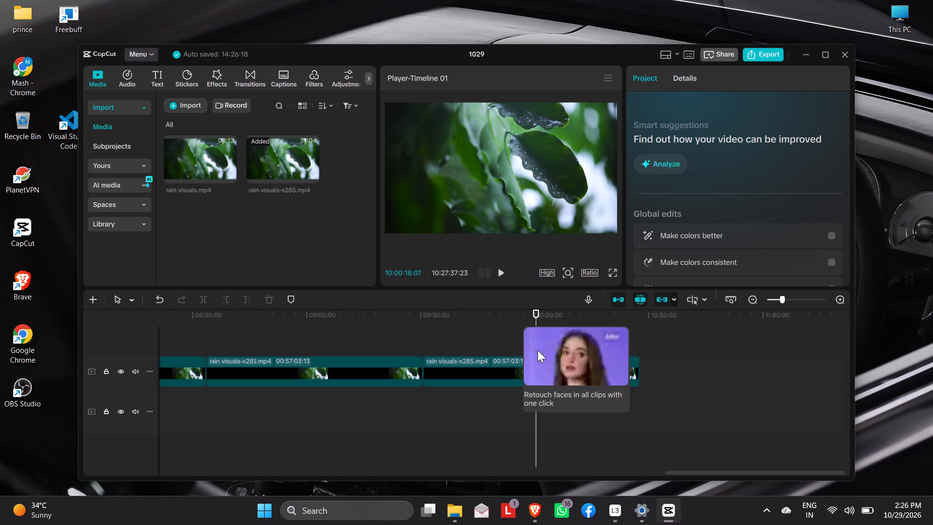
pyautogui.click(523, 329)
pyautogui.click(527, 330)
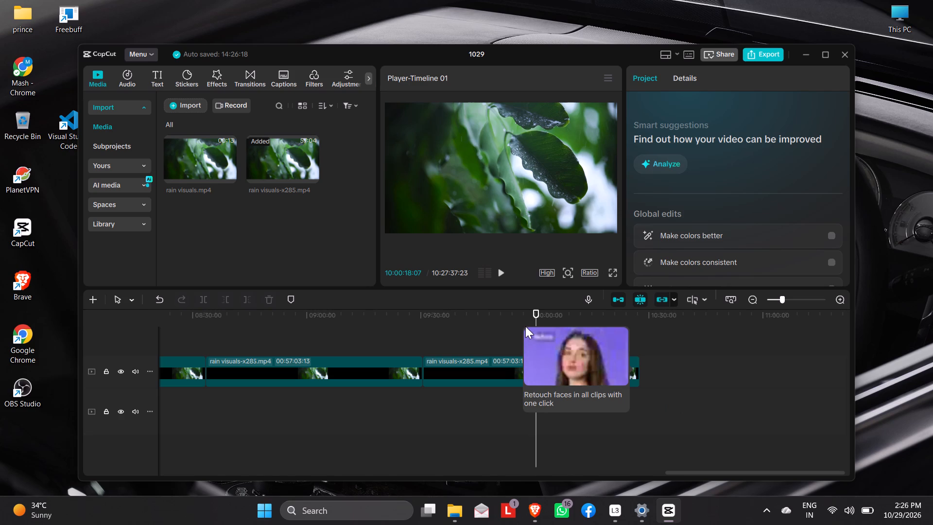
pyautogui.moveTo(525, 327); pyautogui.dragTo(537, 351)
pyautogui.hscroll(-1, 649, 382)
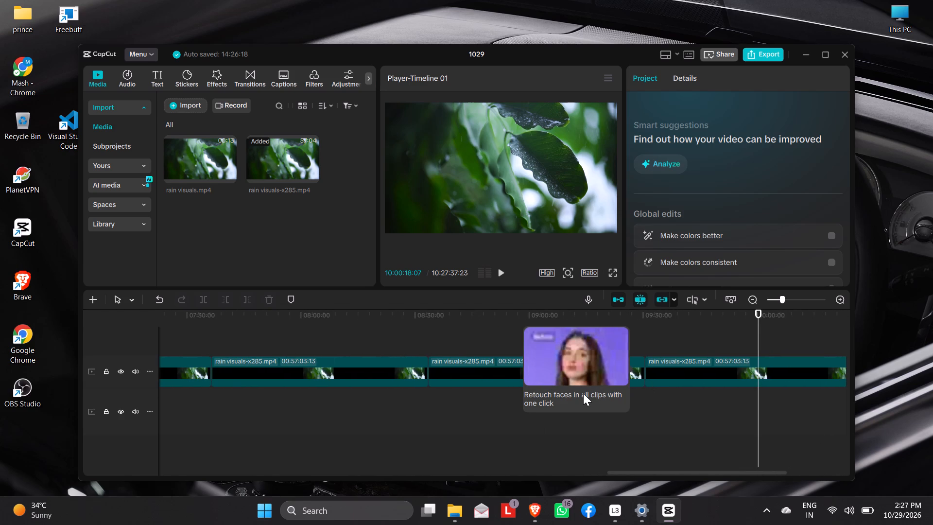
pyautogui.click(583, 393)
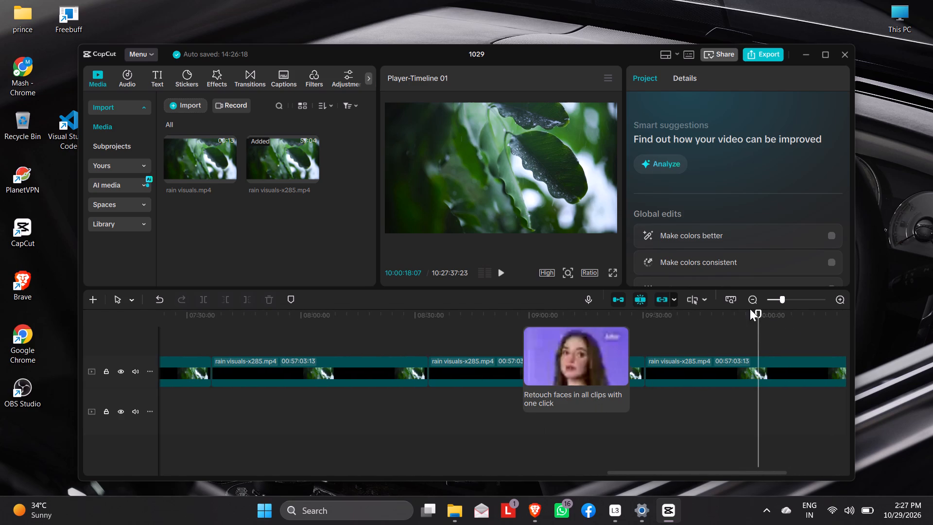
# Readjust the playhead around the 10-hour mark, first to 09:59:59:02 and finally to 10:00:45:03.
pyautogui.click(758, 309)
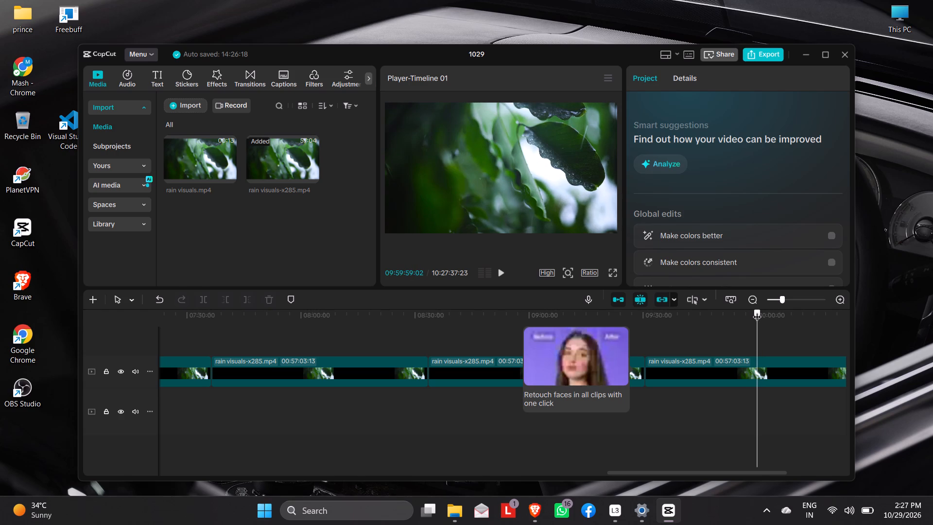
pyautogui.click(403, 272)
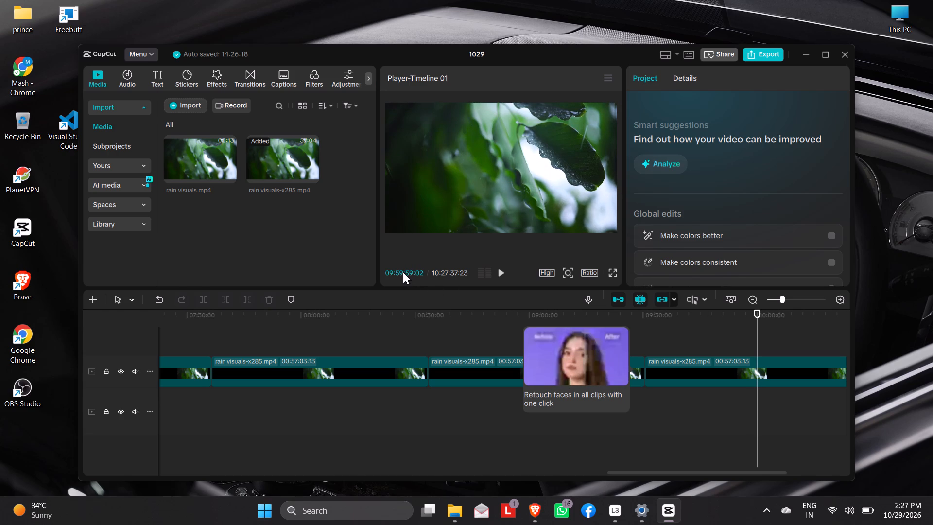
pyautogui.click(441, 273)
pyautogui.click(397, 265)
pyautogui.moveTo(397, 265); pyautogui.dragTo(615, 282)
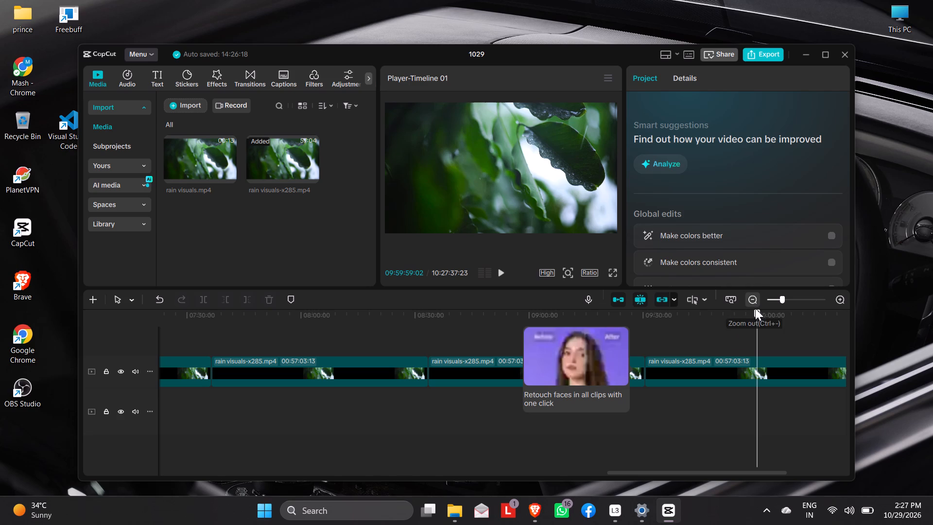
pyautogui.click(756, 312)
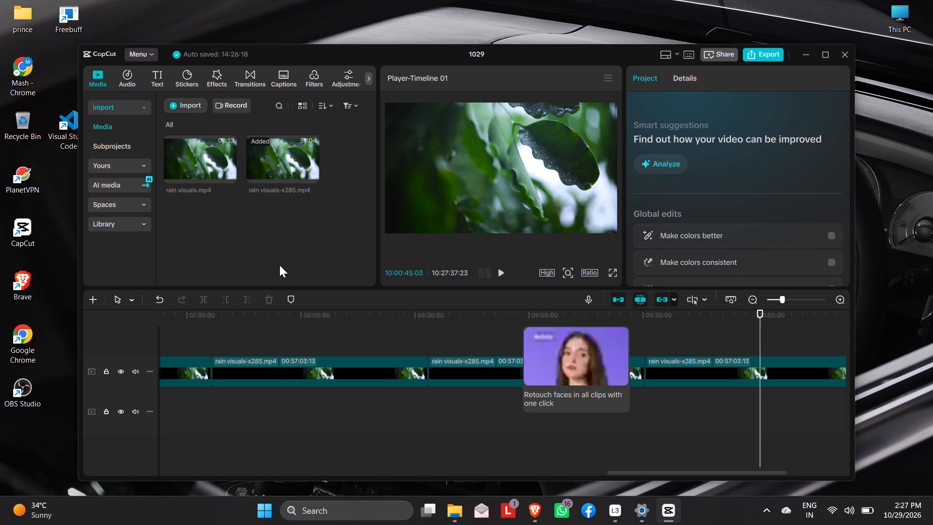
# Move the original rain visuals-x285.mp4 clip from the main track to the track above, at the start before the copies.
pyautogui.click(289, 437)
pyautogui.hscroll(20, 315, 418)
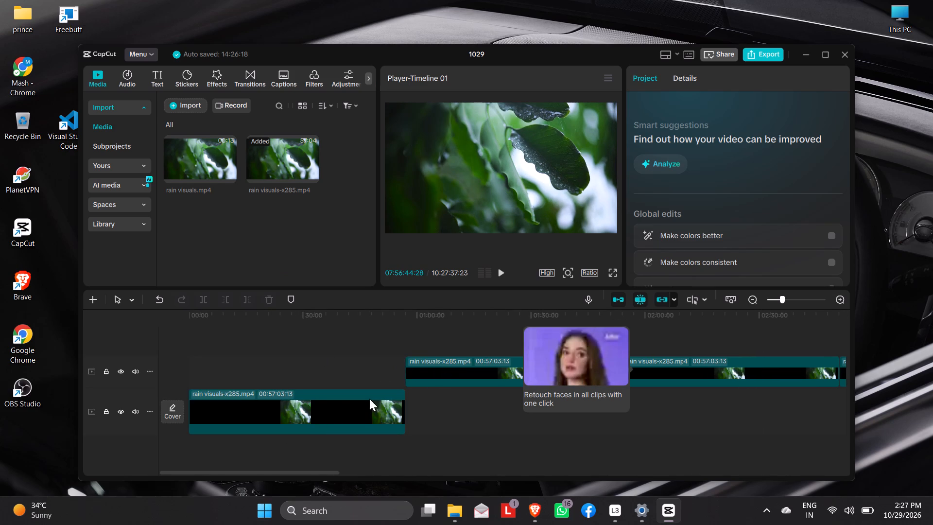
pyautogui.doubleClick(311, 413)
pyautogui.moveTo(311, 413); pyautogui.dragTo(309, 376)
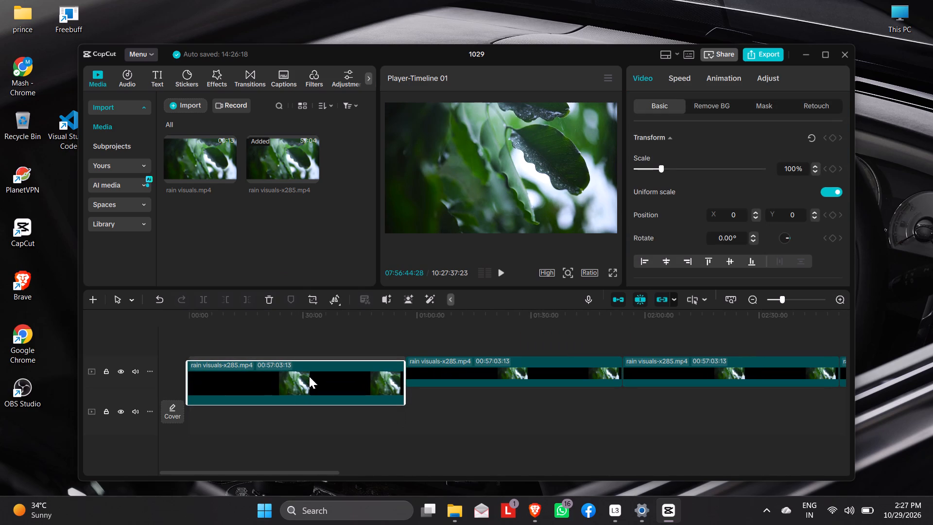
pyautogui.moveTo(309, 376); pyautogui.dragTo(309, 373)
pyautogui.hscroll(-20, 512, 405)
pyautogui.hscroll(-4, 512, 405)
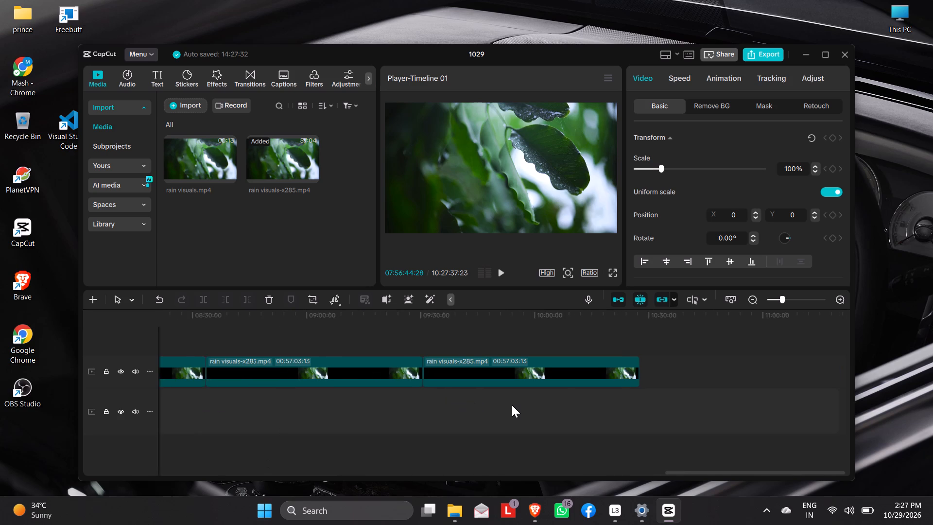
# Add a new empty timeline to the project alongside the one holding the rain clips.
pyautogui.hscroll(16, 512, 405)
pyautogui.hscroll(6, 512, 405)
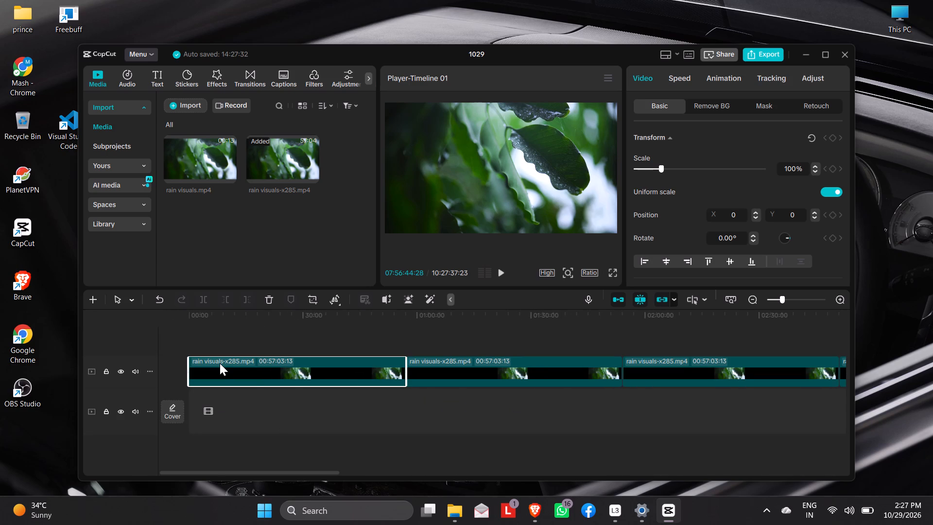
pyautogui.click(94, 298)
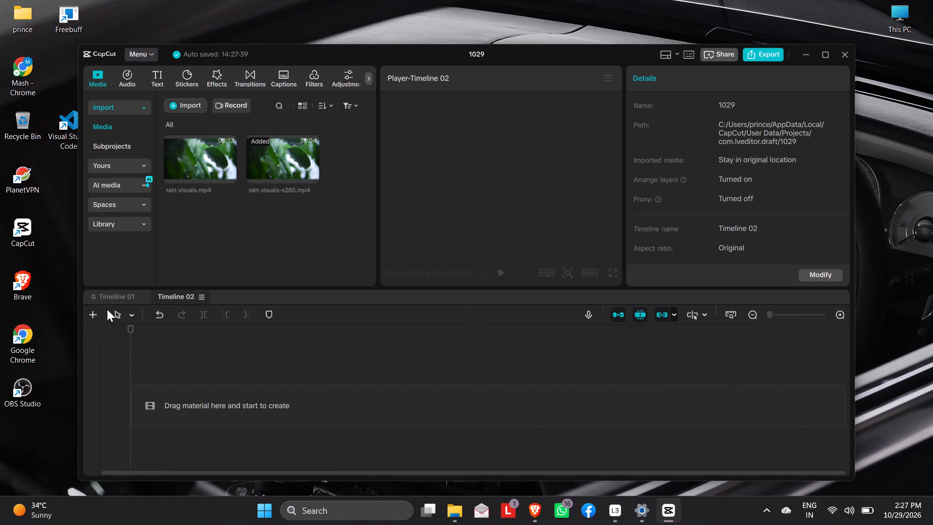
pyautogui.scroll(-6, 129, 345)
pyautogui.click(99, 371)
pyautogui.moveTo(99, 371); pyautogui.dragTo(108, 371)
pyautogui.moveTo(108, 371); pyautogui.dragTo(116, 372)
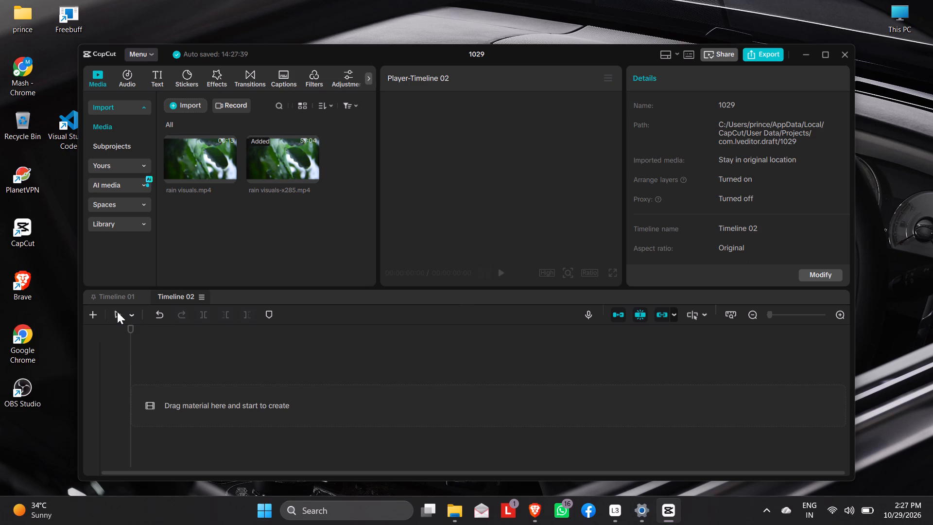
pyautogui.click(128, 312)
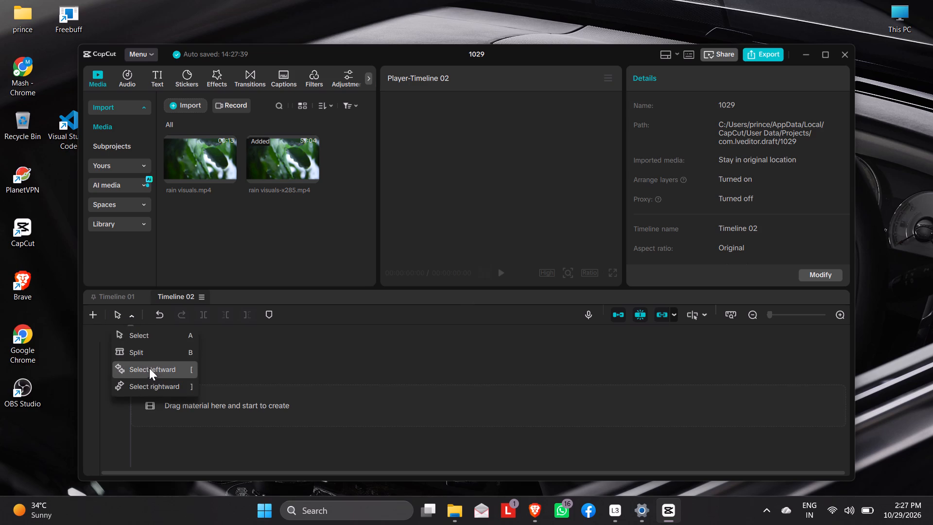
# Return to Timeline 01 with the rain clips and open the audio library.
pyautogui.click(119, 292)
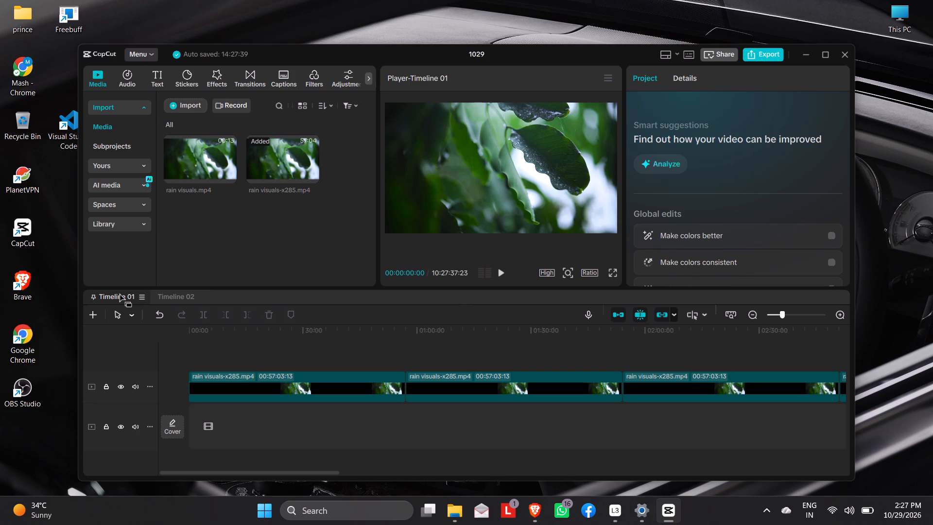
pyautogui.click(128, 72)
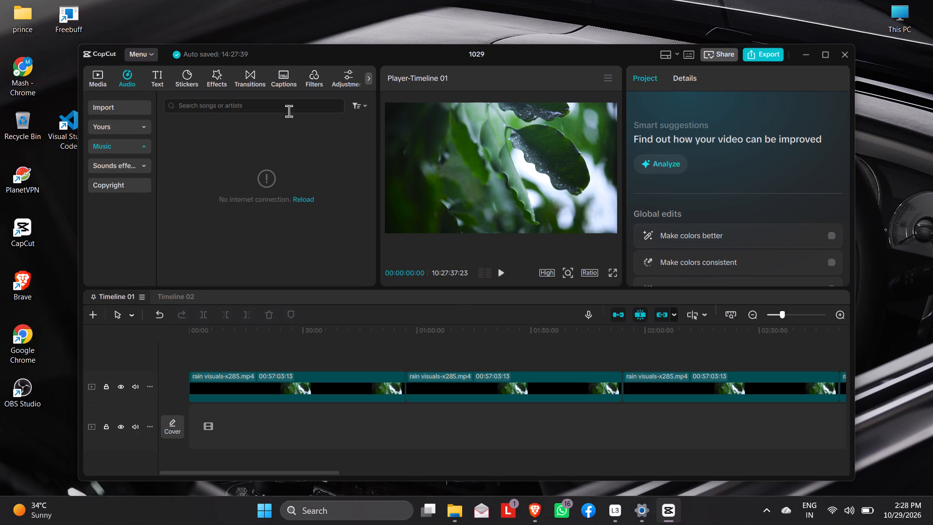
pyautogui.click(797, 52)
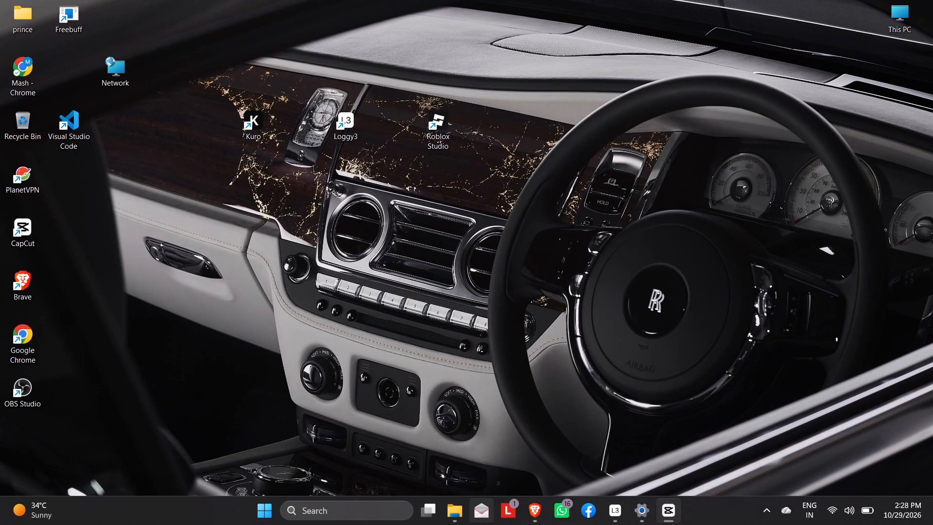
pyautogui.click(534, 503)
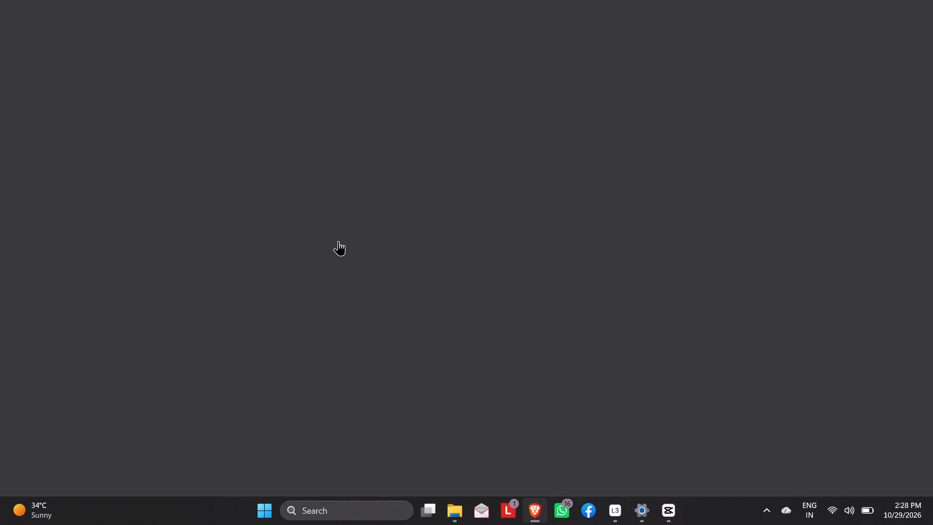
pyautogui.click(0, 0)
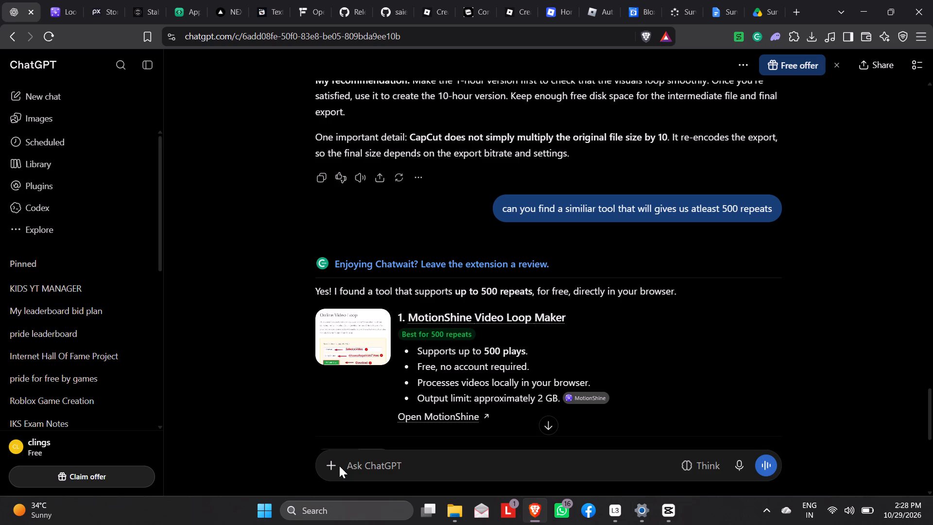
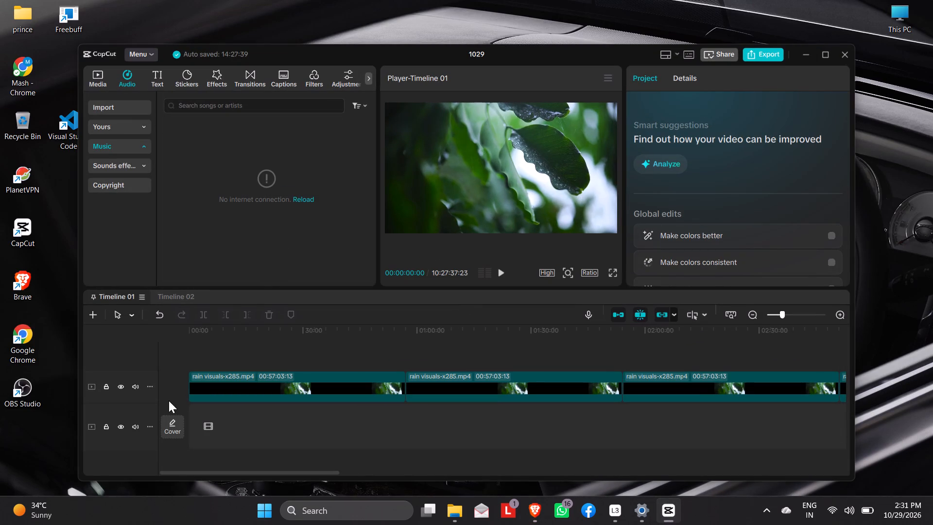
pyautogui.click(172, 428)
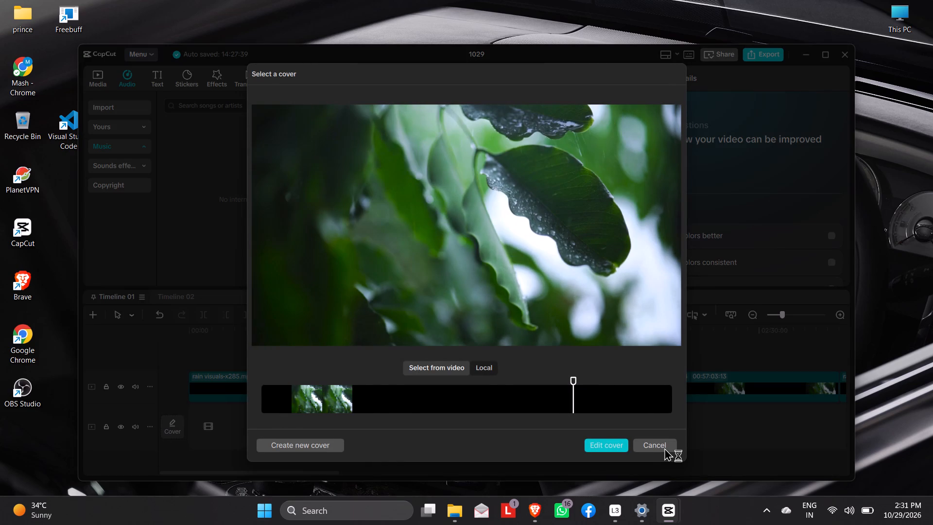
pyautogui.click(660, 444)
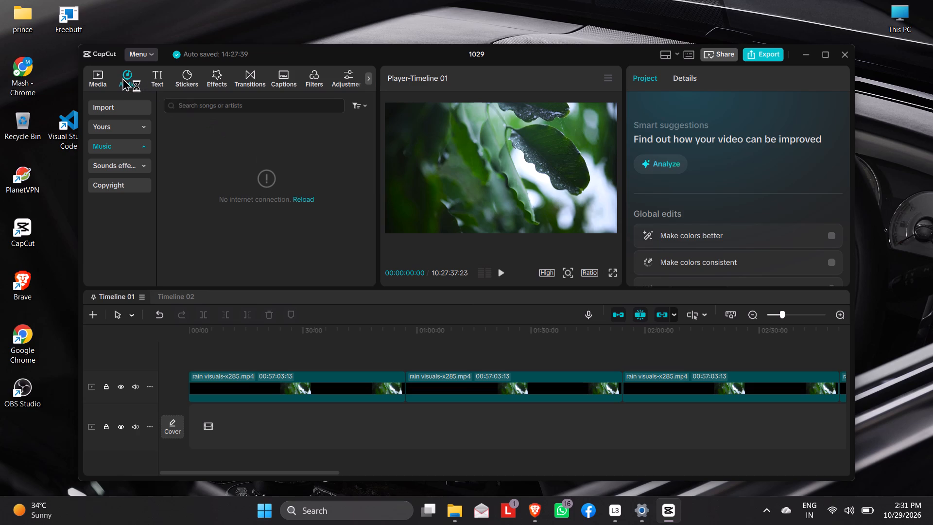
pyautogui.click(121, 105)
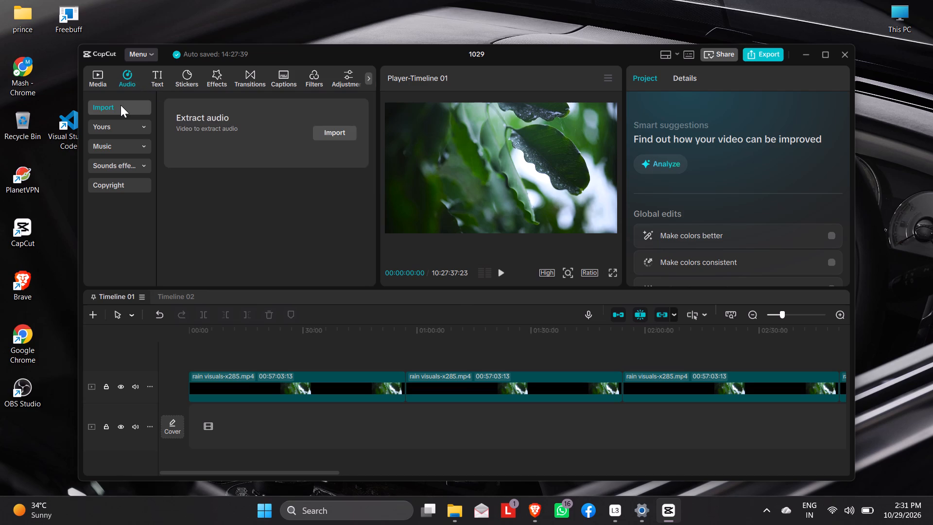
pyautogui.click(339, 133)
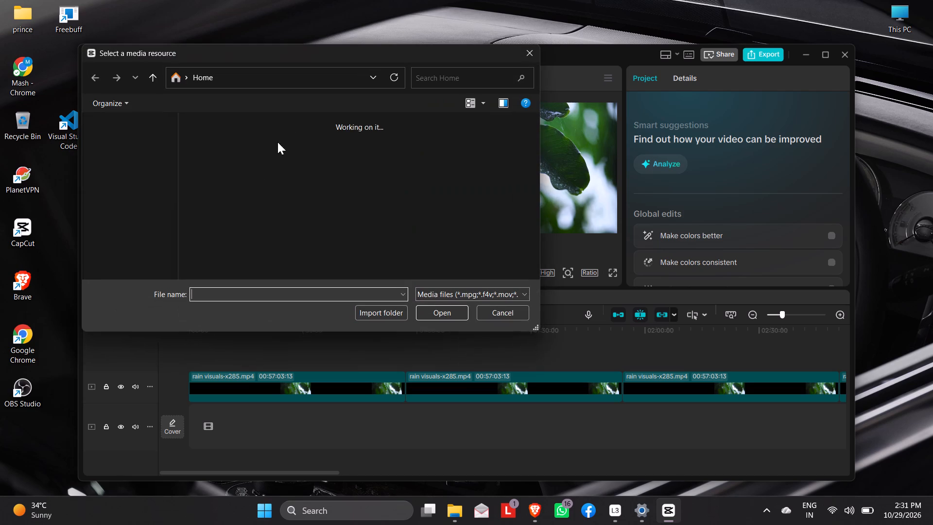
pyautogui.scroll(-1, 262, 212)
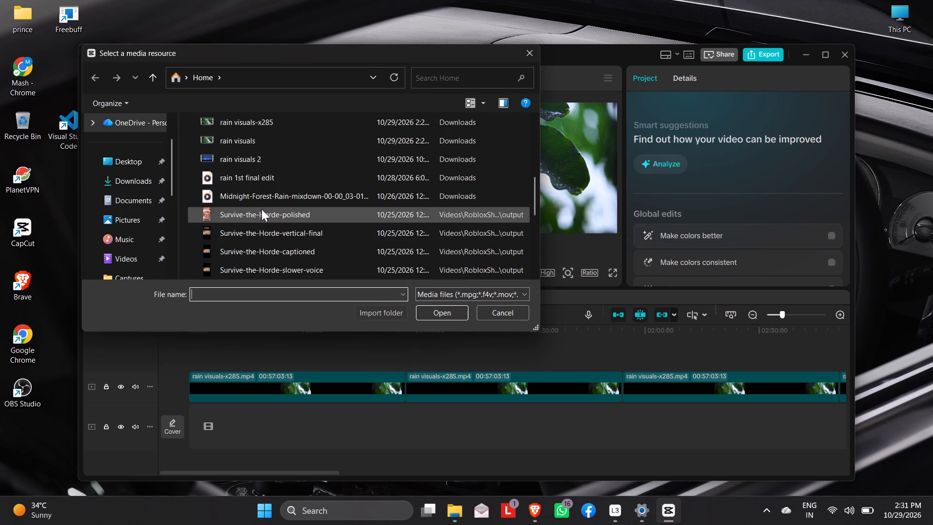
pyautogui.scroll(2, 256, 191)
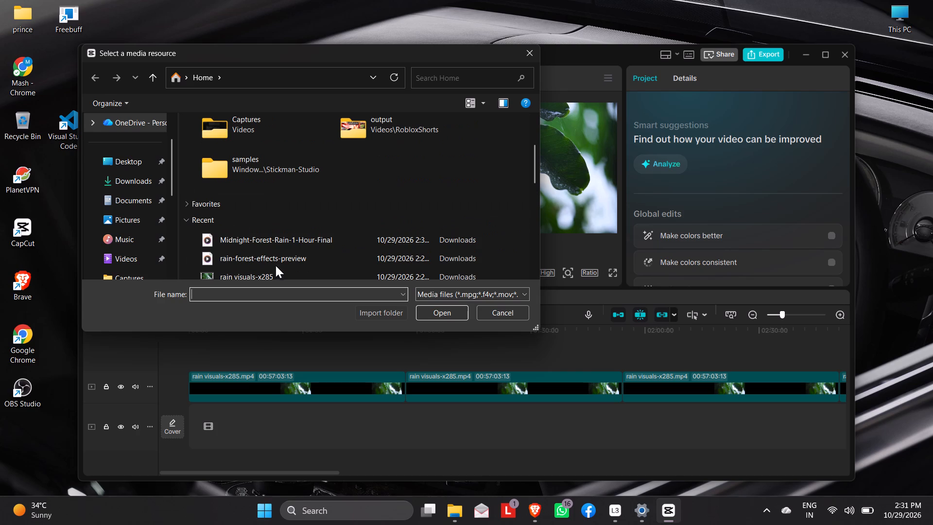
pyautogui.doubleClick(294, 240)
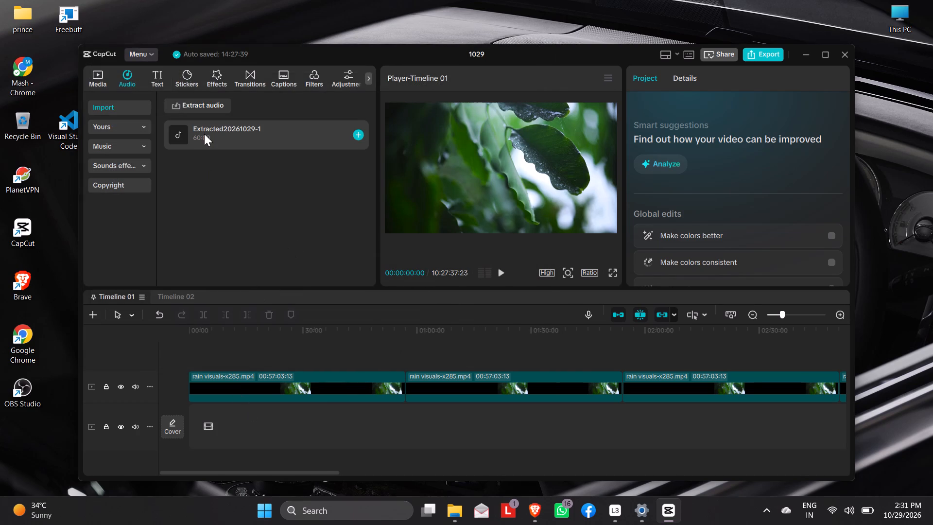
# Place the imported audio on a track beneath the rain clips, near the start of Timeline 01, and preview the playback.
pyautogui.moveTo(236, 127); pyautogui.dragTo(294, 397)
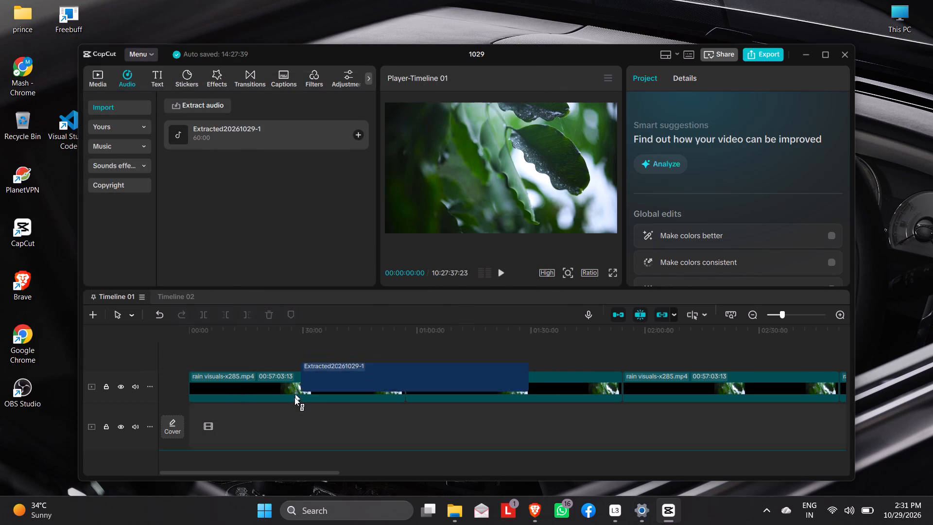
pyautogui.moveTo(294, 397); pyautogui.dragTo(193, 416)
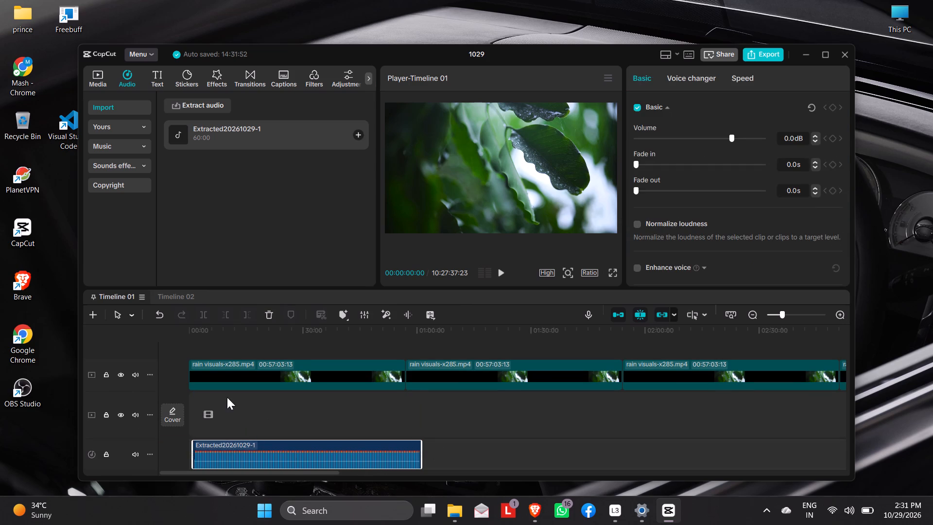
pyautogui.click(500, 270)
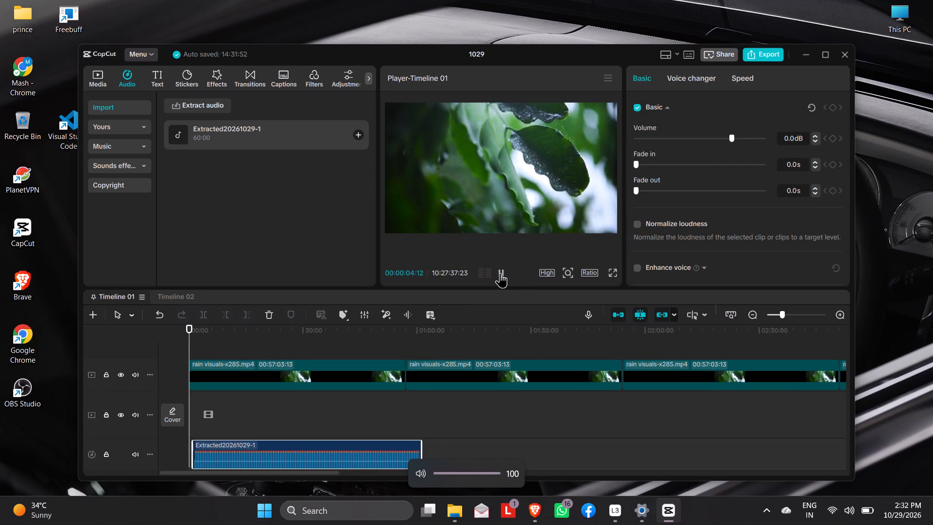
pyautogui.click(500, 273)
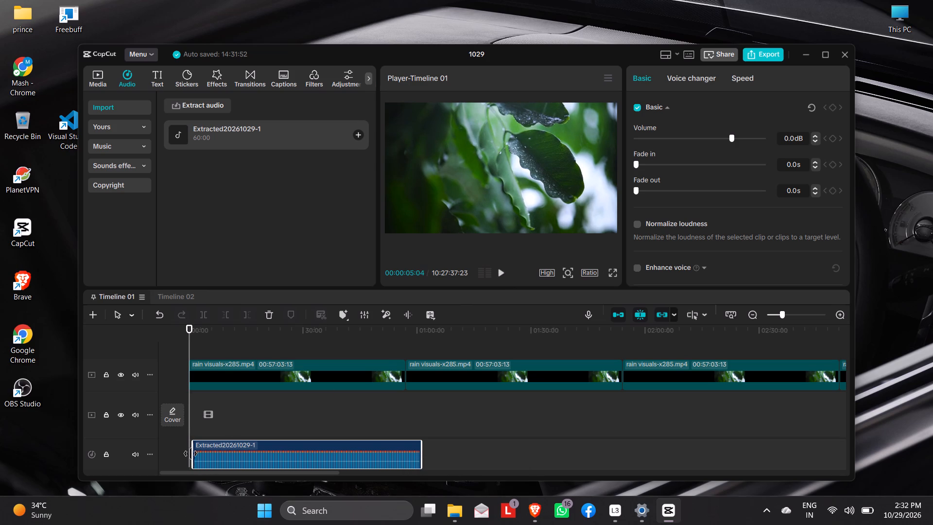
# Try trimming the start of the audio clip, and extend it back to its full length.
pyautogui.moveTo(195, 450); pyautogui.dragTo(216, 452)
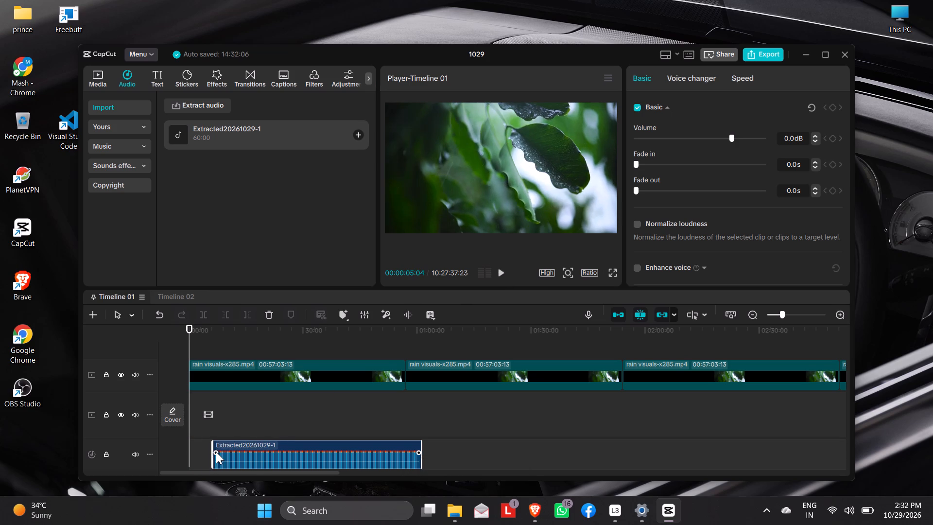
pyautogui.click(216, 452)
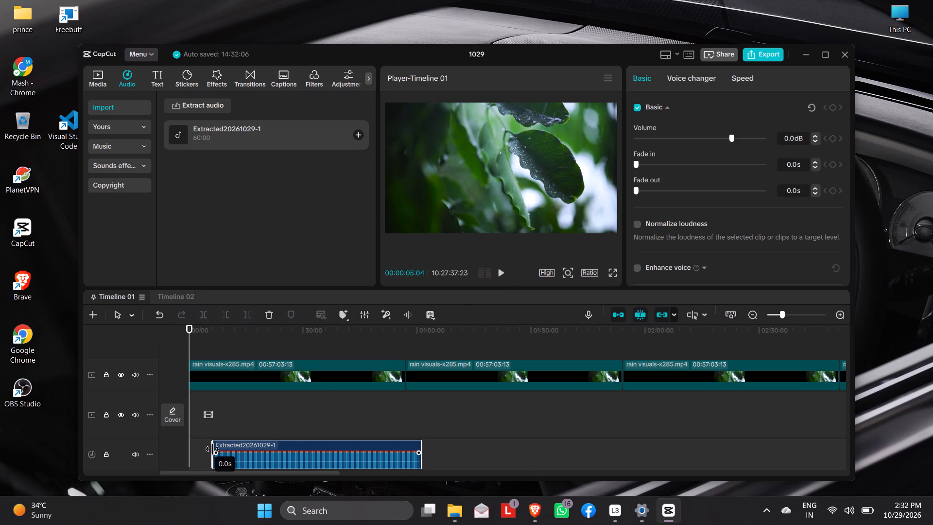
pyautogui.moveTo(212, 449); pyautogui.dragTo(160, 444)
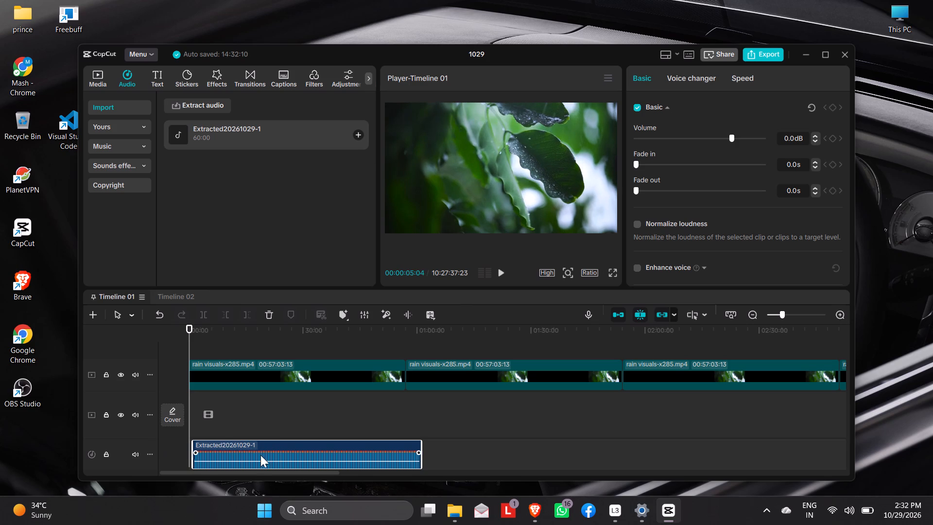
# Move the audio clip to the very start of the timeline, aligned with the first rain clip, and play it back.
pyautogui.moveTo(263, 455); pyautogui.dragTo(242, 451)
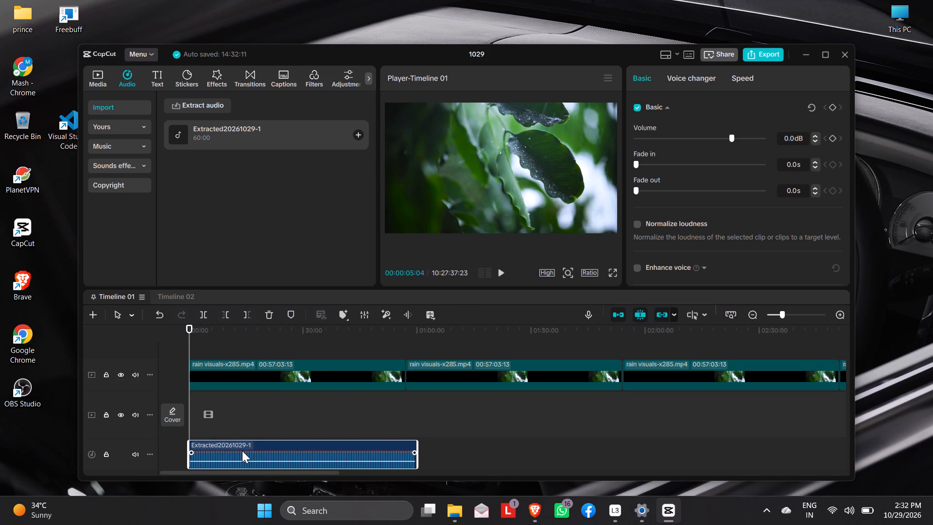
pyautogui.click(498, 269)
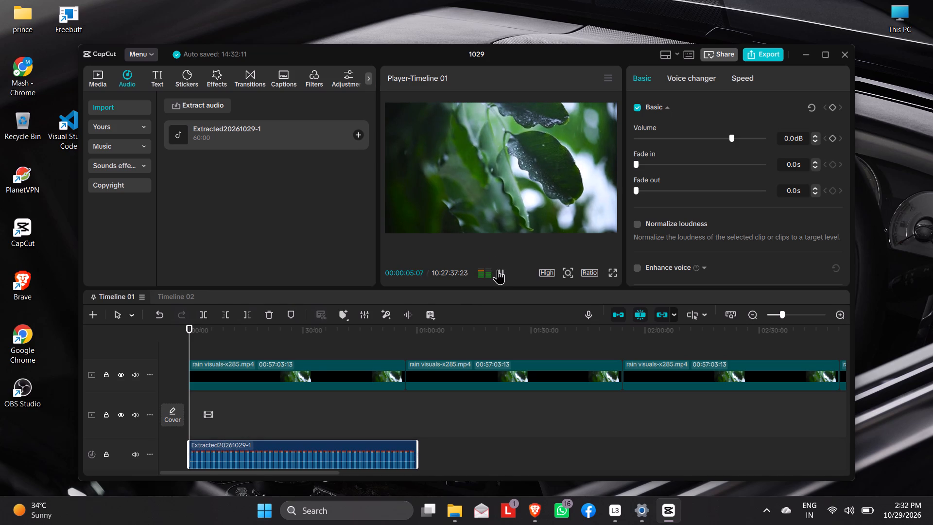
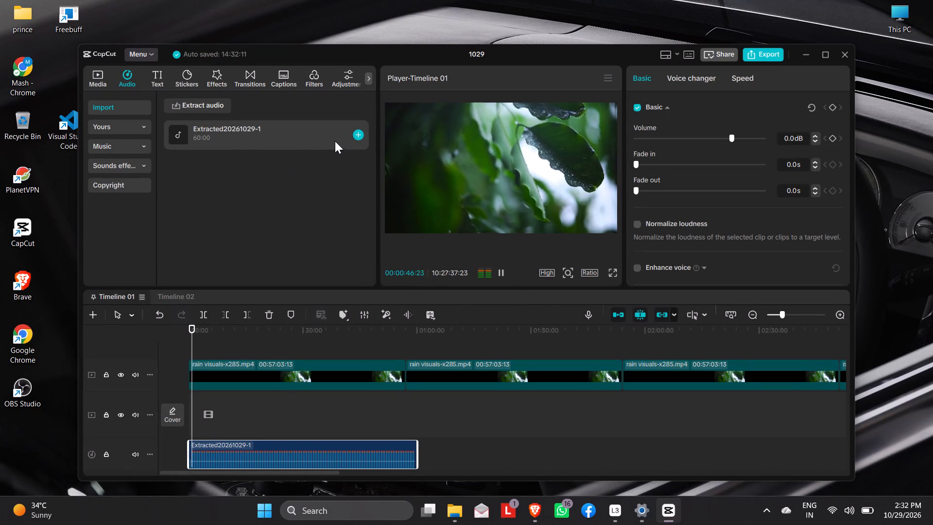
# Add a second copy of the extracted audio to the audio track, directly after the end of the first audio clip.
pyautogui.moveTo(312, 142); pyautogui.dragTo(419, 456)
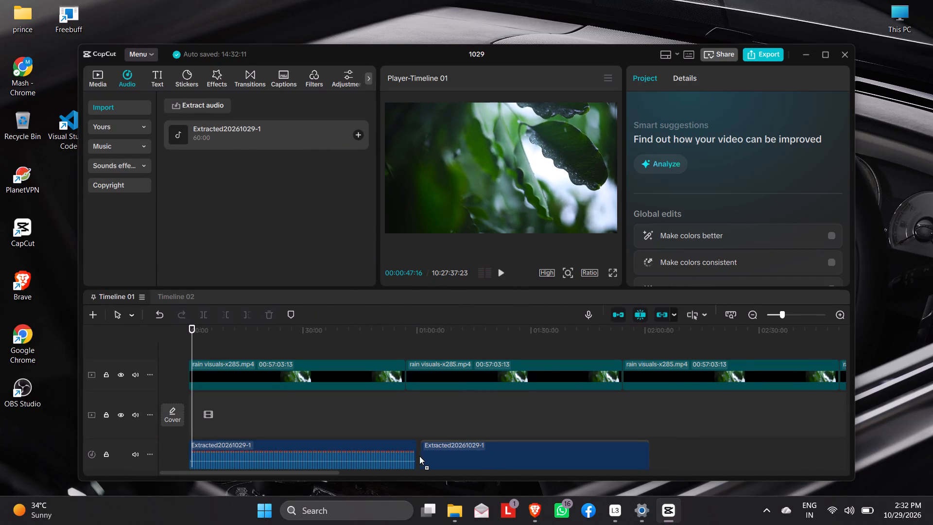
pyautogui.moveTo(419, 456); pyautogui.dragTo(415, 455)
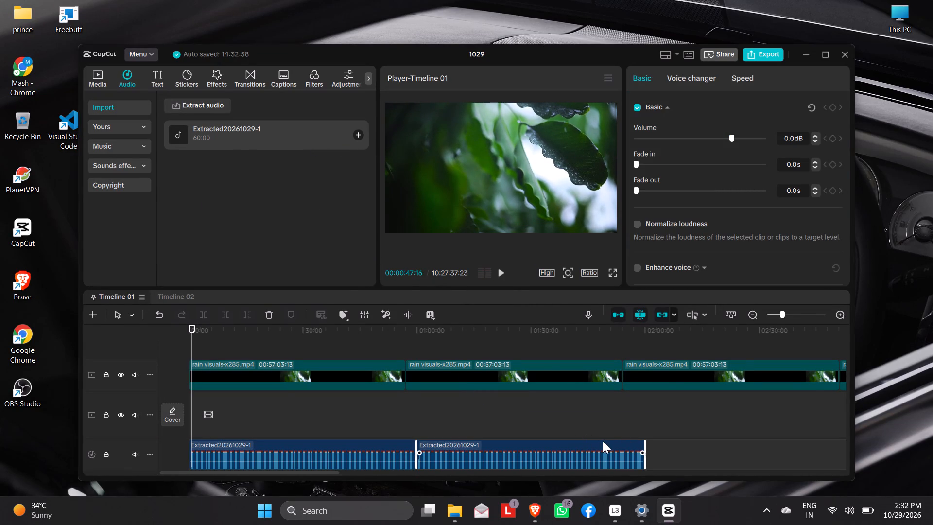
# Raise the second audio clip's volume to 20.0 dB.
pyautogui.rightClick(602, 441)
pyautogui.rightClick(602, 441)
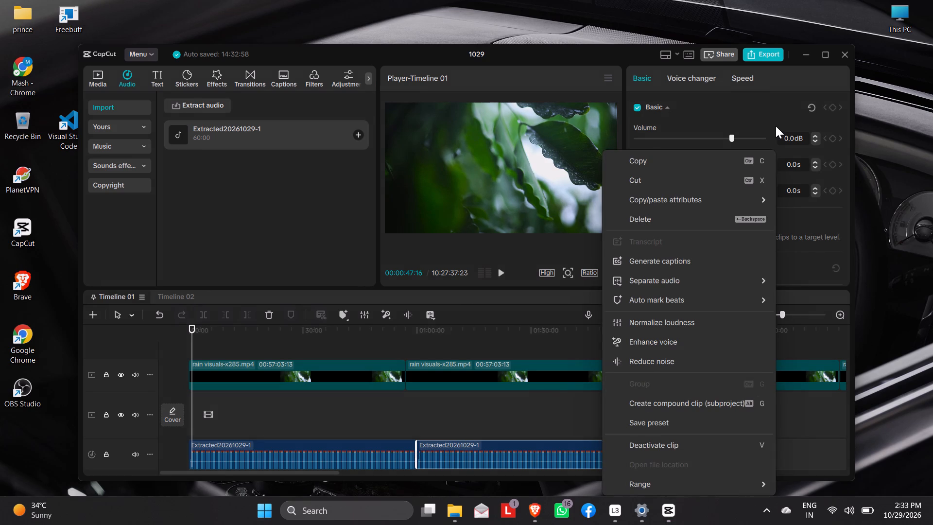
pyautogui.moveTo(731, 135); pyautogui.dragTo(751, 136)
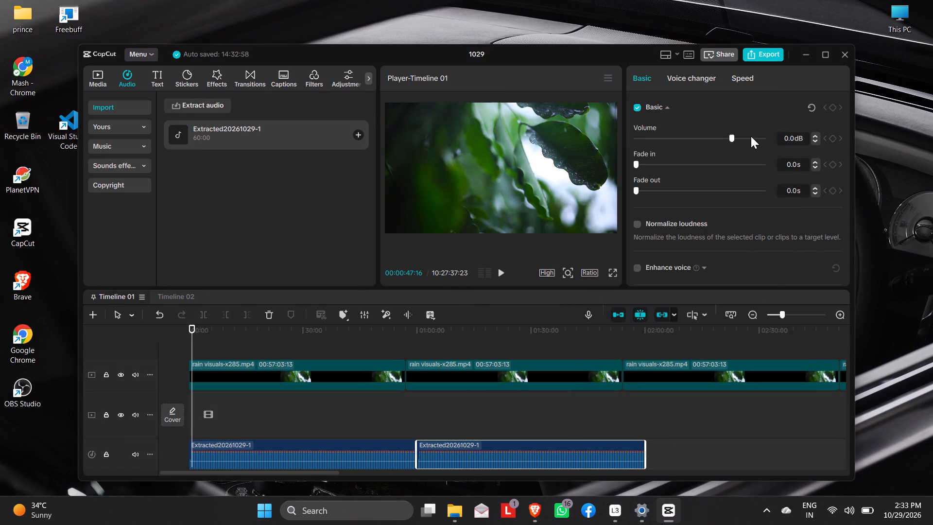
pyautogui.moveTo(751, 136); pyautogui.dragTo(770, 137)
pyautogui.doubleClick(770, 137)
pyautogui.doubleClick(768, 137)
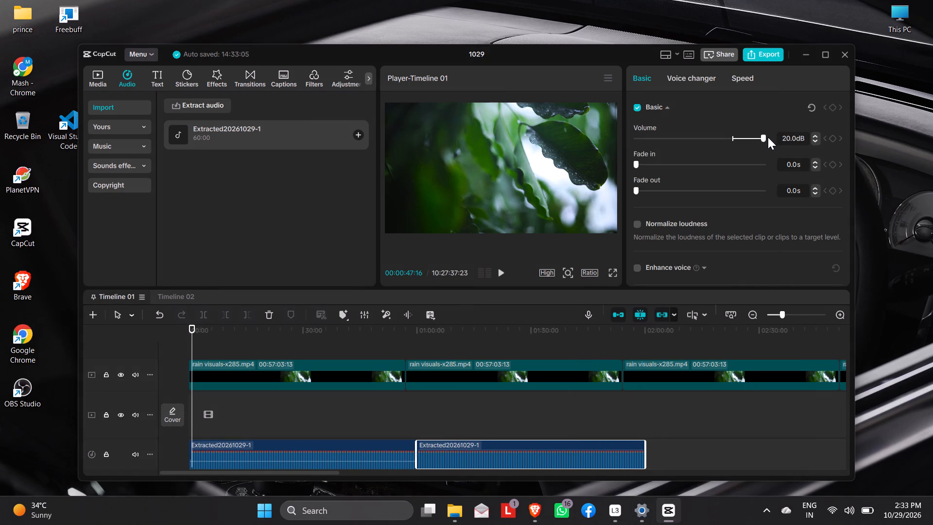
# Play Timeline 01 at several points in both audio clips to compare their loudness.
pyautogui.click(500, 268)
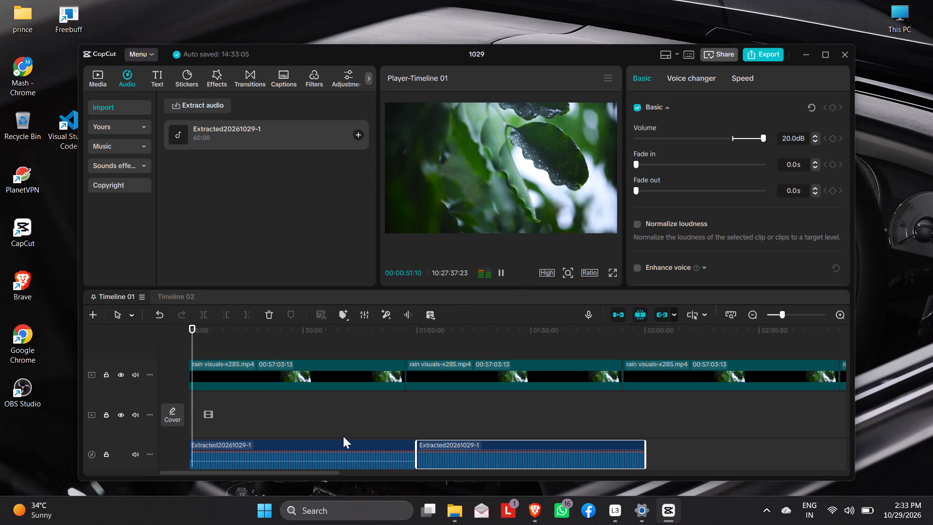
pyautogui.click(307, 414)
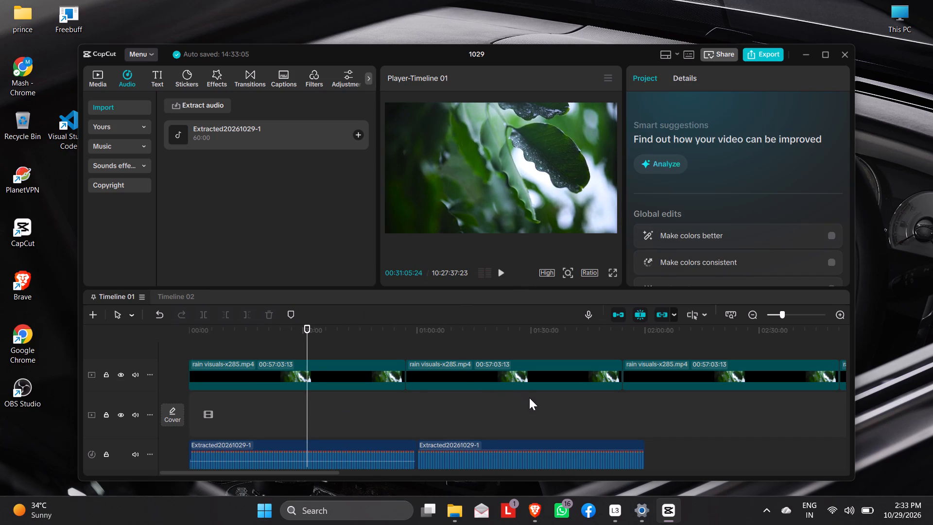
pyautogui.click(529, 398)
pyautogui.click(501, 278)
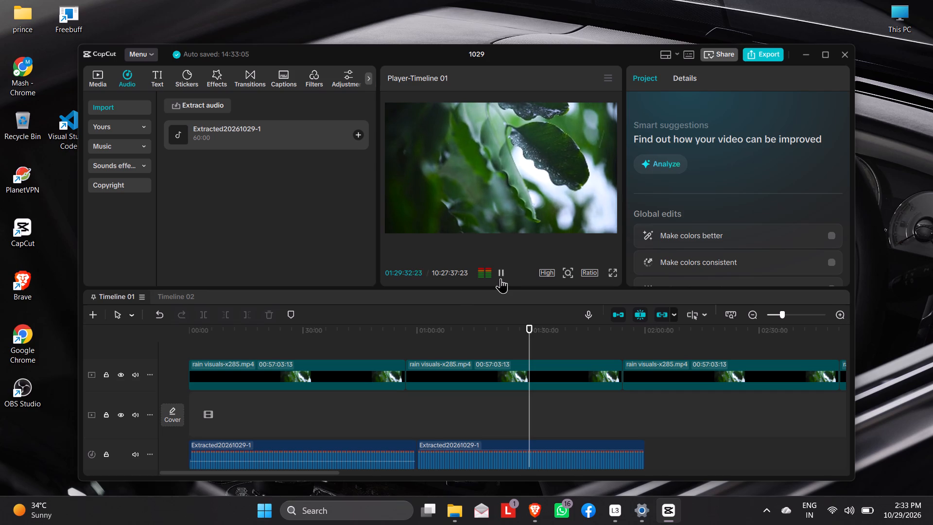
pyautogui.click(373, 416)
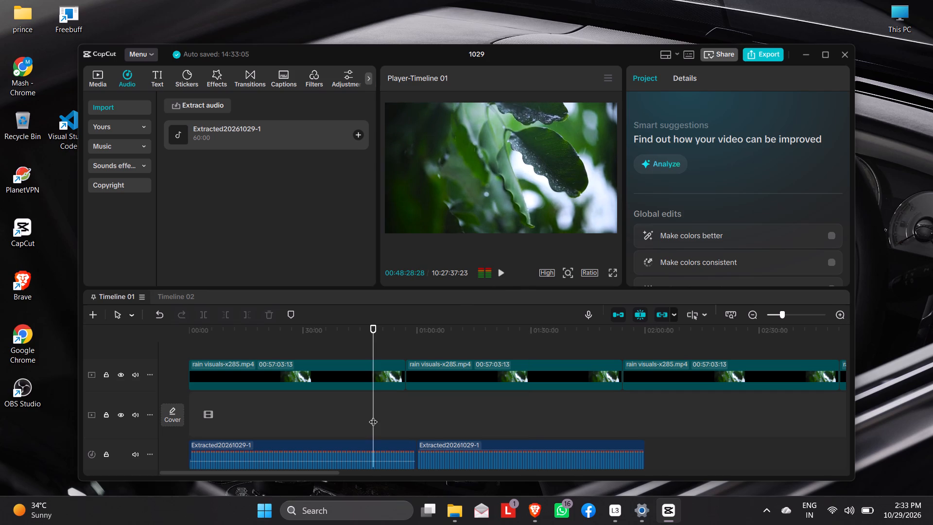
pyautogui.click(340, 413)
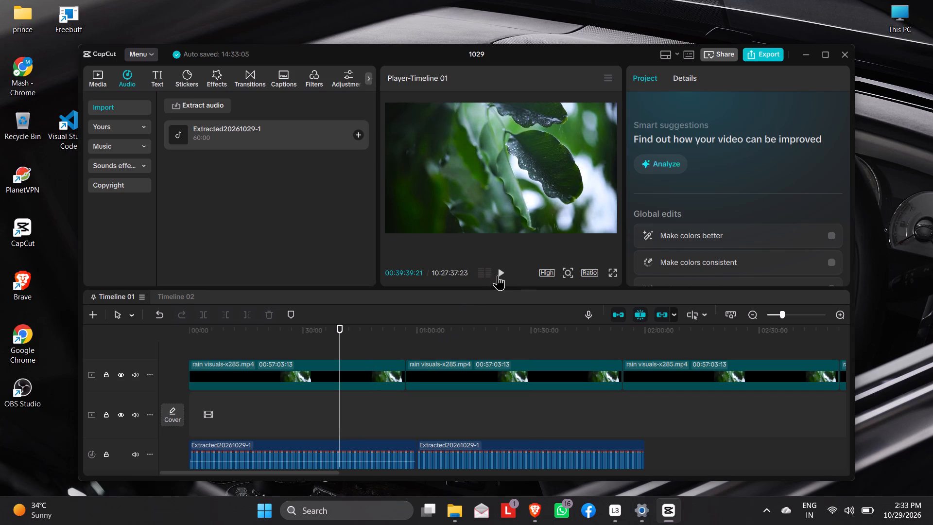
pyautogui.click(501, 273)
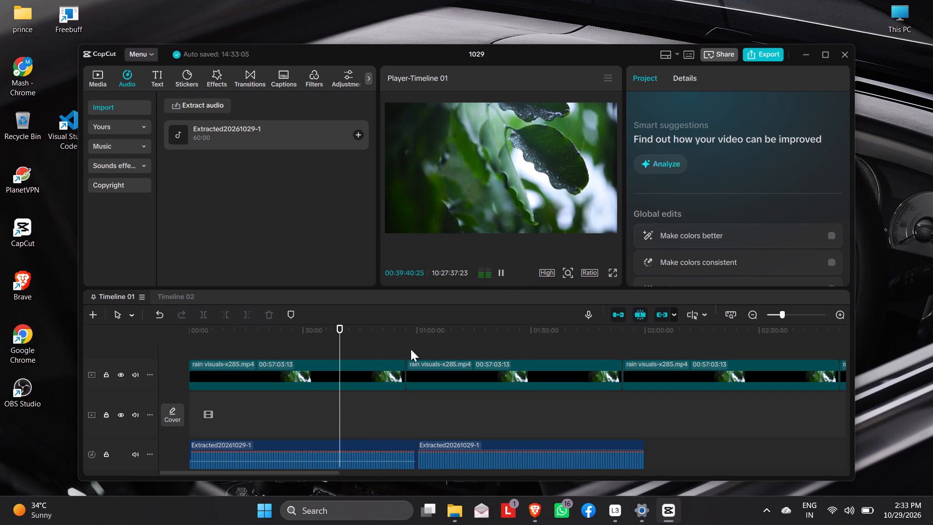
# Set the first audio clip's volume to 20.0 dB with a 5.0 s fade-in, and add a long fade-out.
pyautogui.click(328, 441)
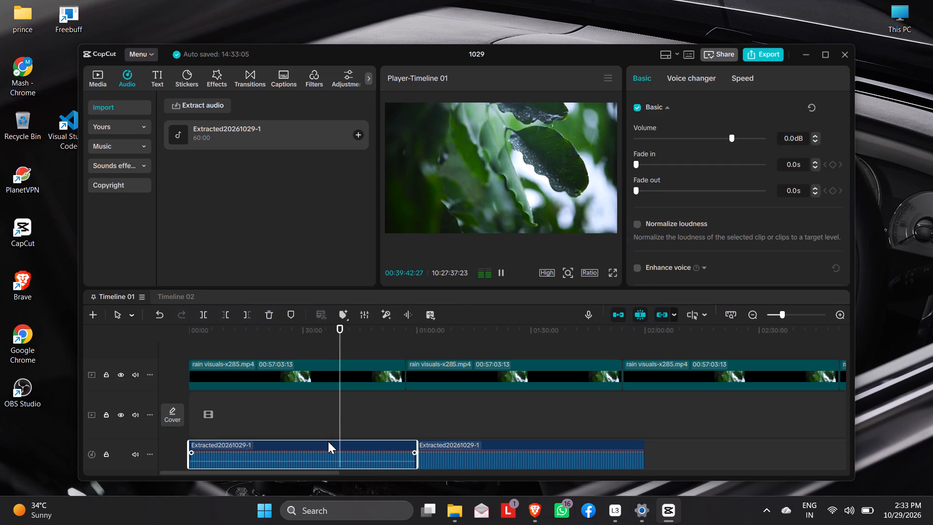
pyautogui.moveTo(730, 137); pyautogui.dragTo(793, 137)
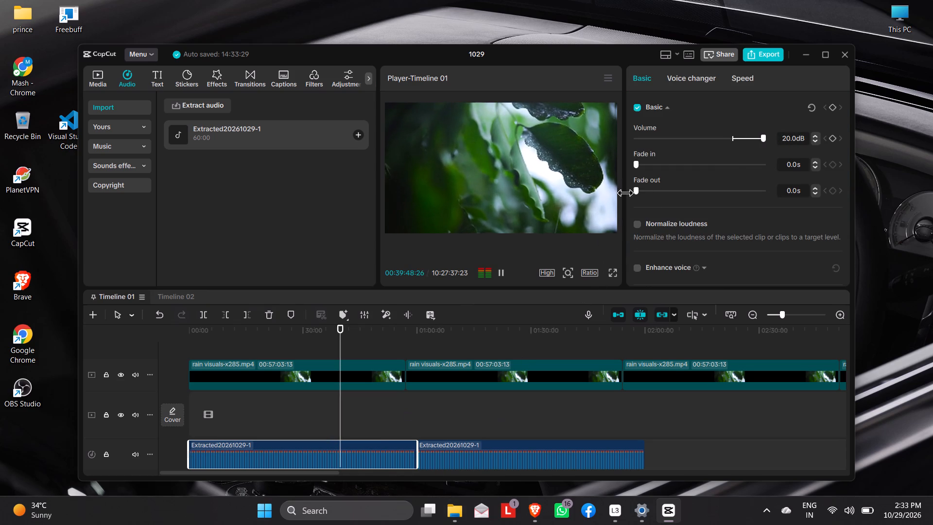
pyautogui.moveTo(638, 166); pyautogui.dragTo(652, 166)
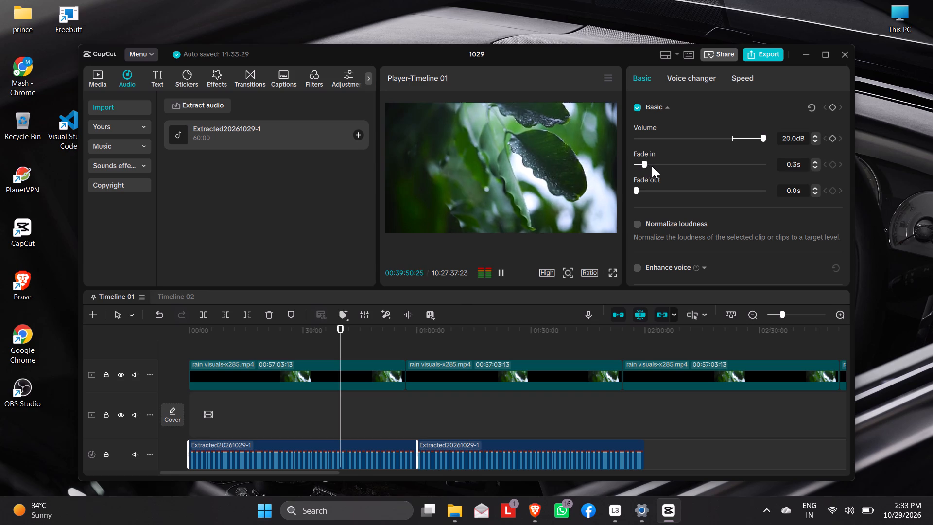
pyautogui.moveTo(652, 166); pyautogui.dragTo(555, 190)
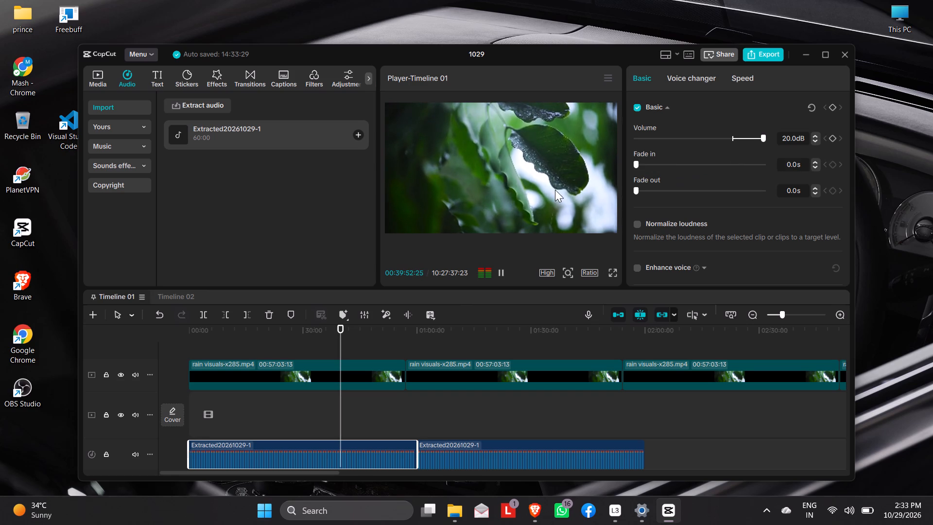
pyautogui.moveTo(555, 190); pyautogui.dragTo(486, 205)
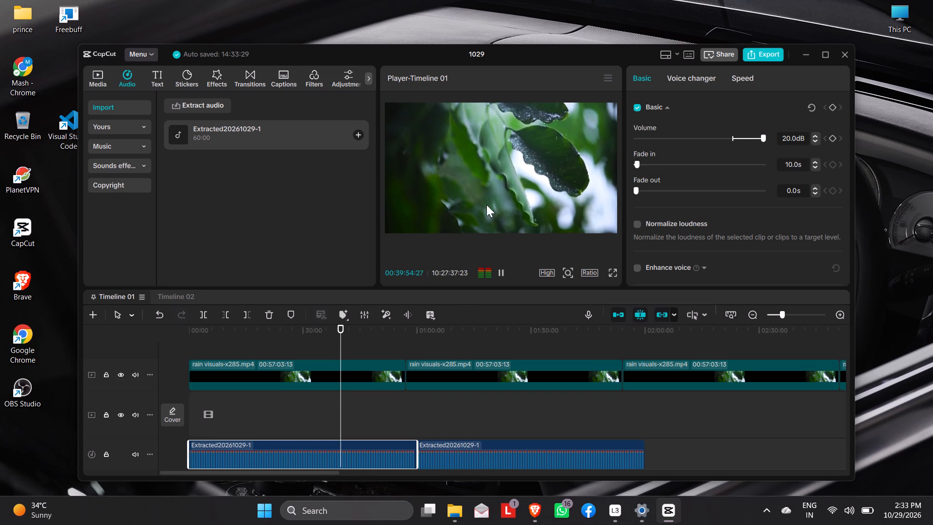
pyautogui.moveTo(486, 205); pyautogui.dragTo(696, 195)
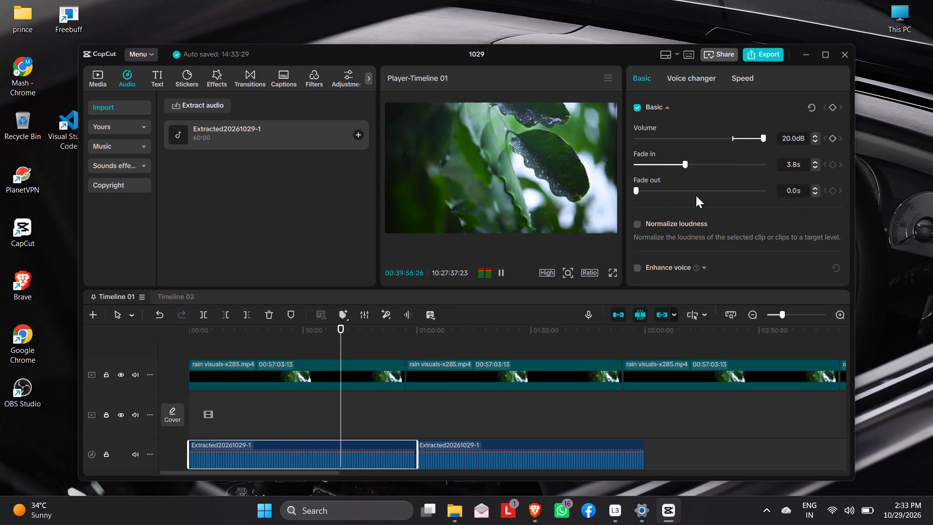
pyautogui.moveTo(696, 195); pyautogui.dragTo(702, 194)
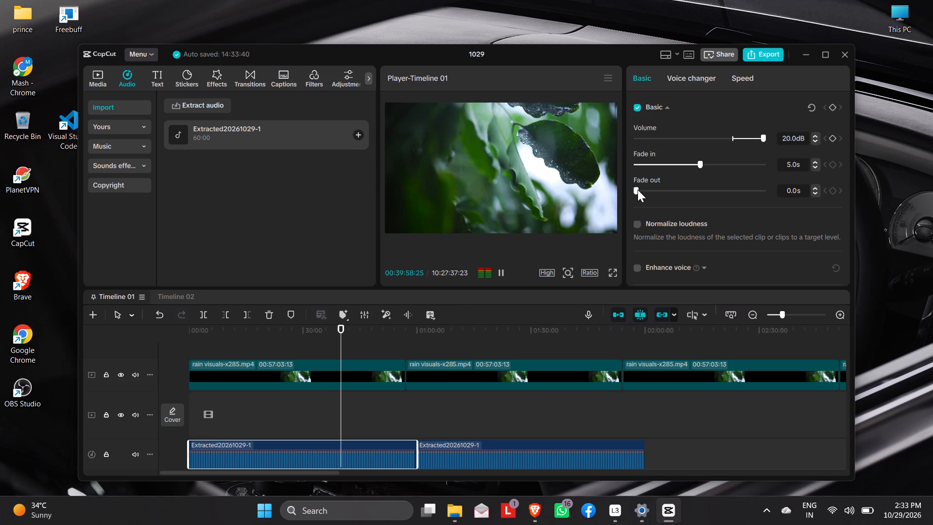
pyautogui.moveTo(635, 189); pyautogui.dragTo(787, 182)
# Give the second audio clip a 2.1 s fade-in and a 6.6 s fade-out.
pyautogui.click(464, 412)
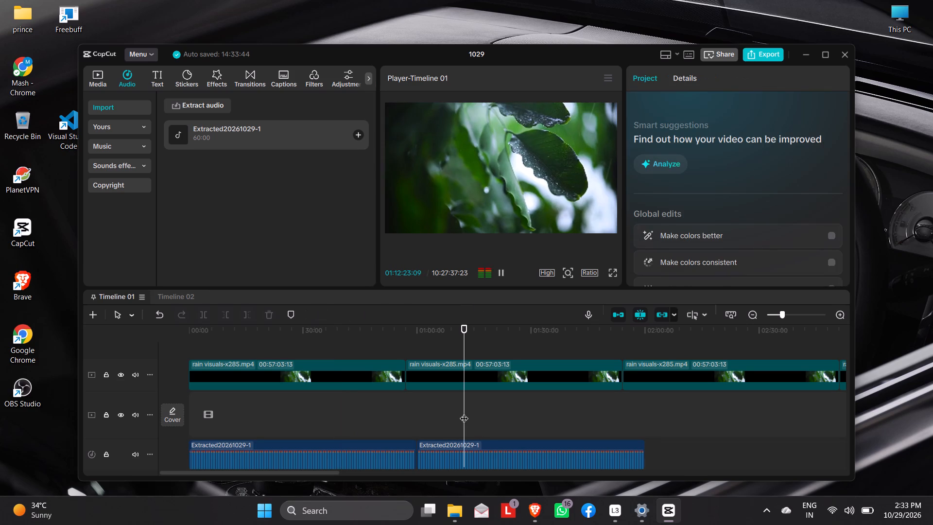
pyautogui.click(500, 271)
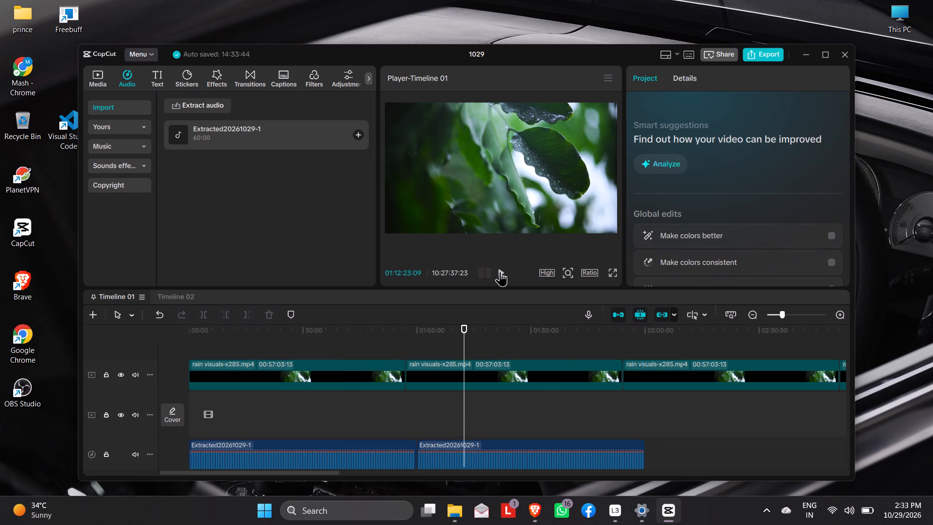
pyautogui.click(515, 441)
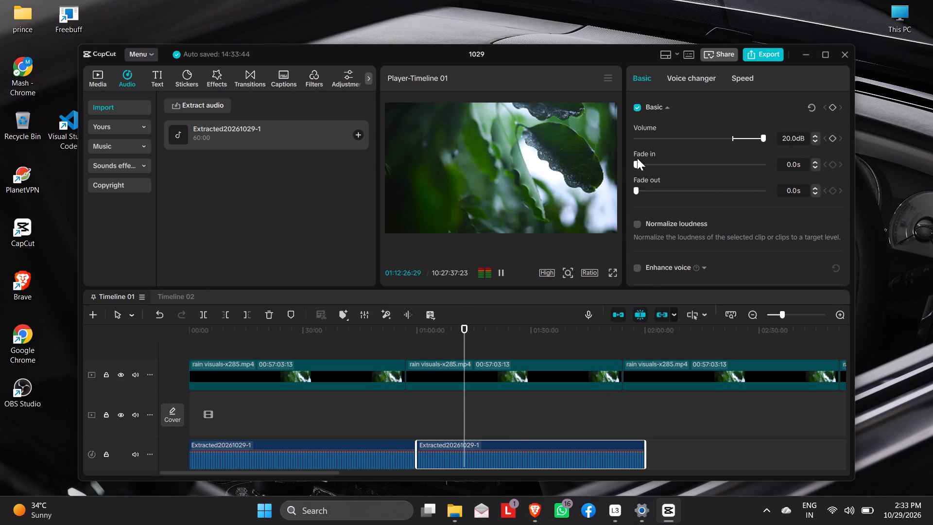
pyautogui.moveTo(634, 164); pyautogui.dragTo(661, 163)
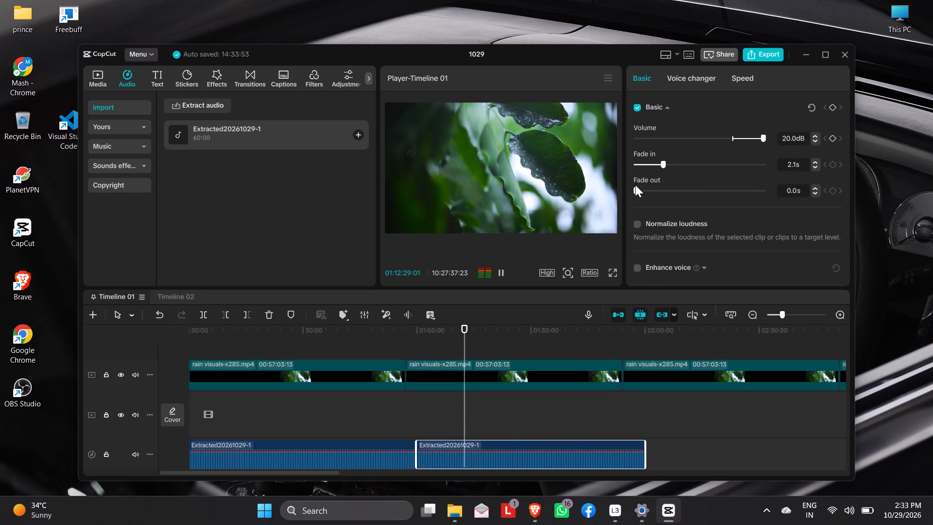
pyautogui.moveTo(635, 188); pyautogui.dragTo(719, 184)
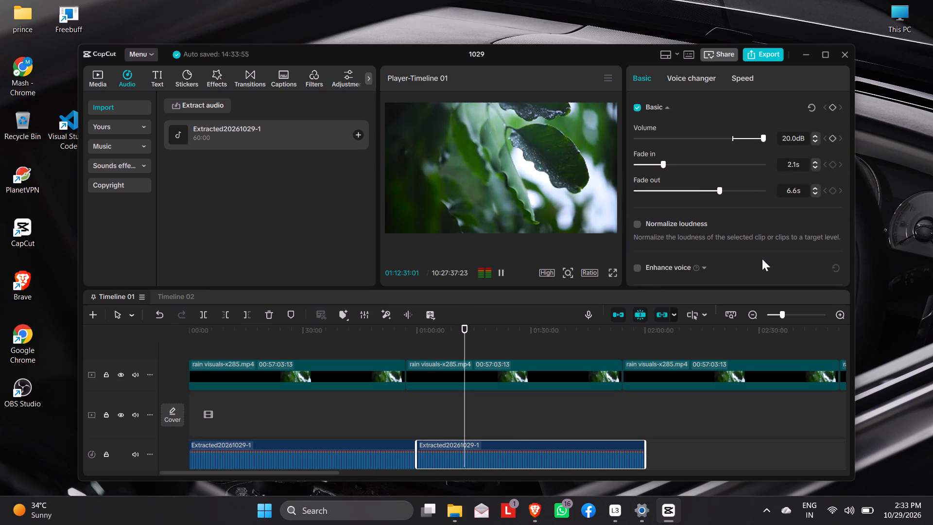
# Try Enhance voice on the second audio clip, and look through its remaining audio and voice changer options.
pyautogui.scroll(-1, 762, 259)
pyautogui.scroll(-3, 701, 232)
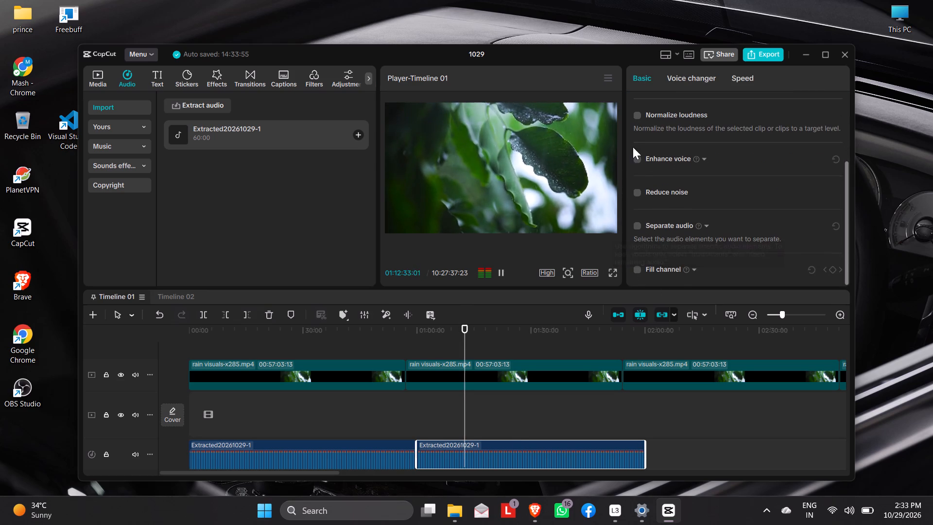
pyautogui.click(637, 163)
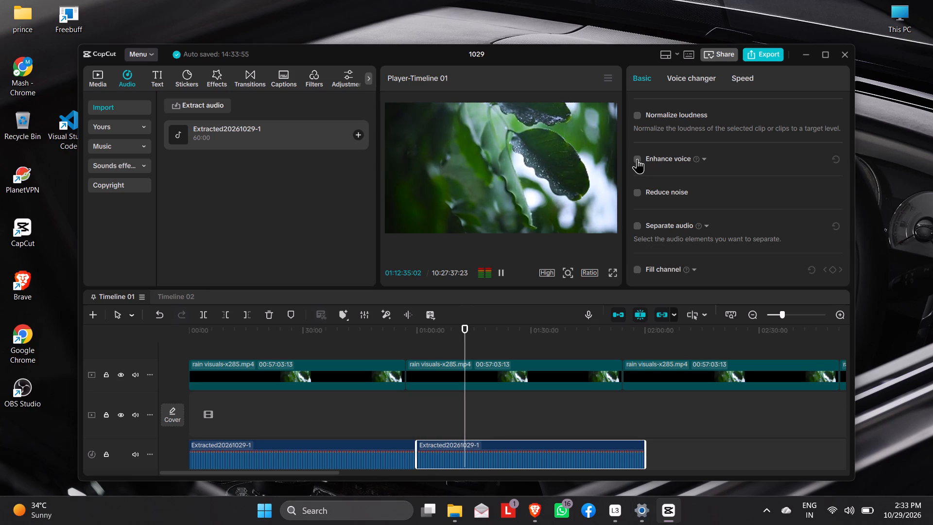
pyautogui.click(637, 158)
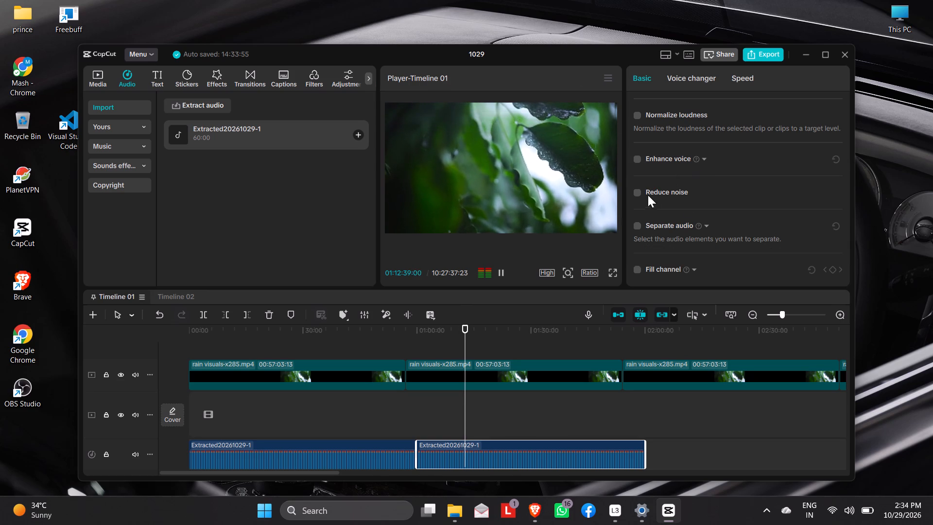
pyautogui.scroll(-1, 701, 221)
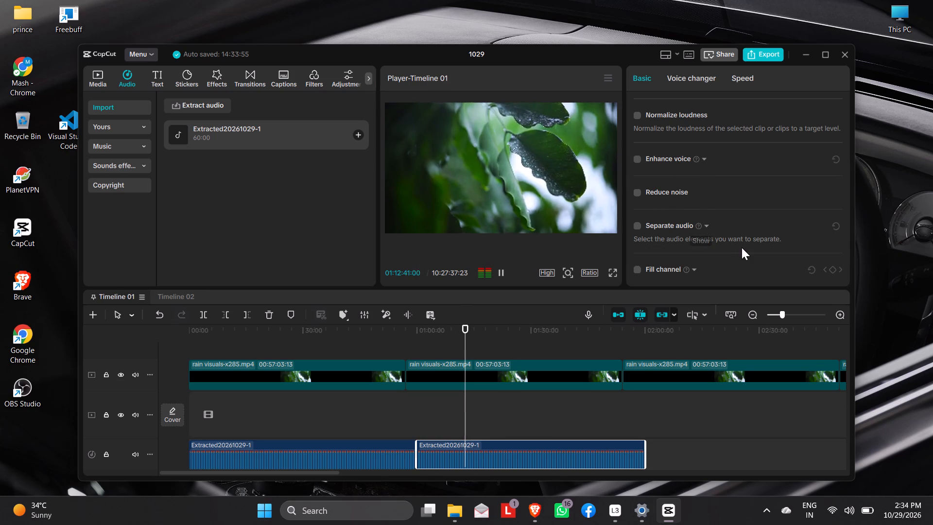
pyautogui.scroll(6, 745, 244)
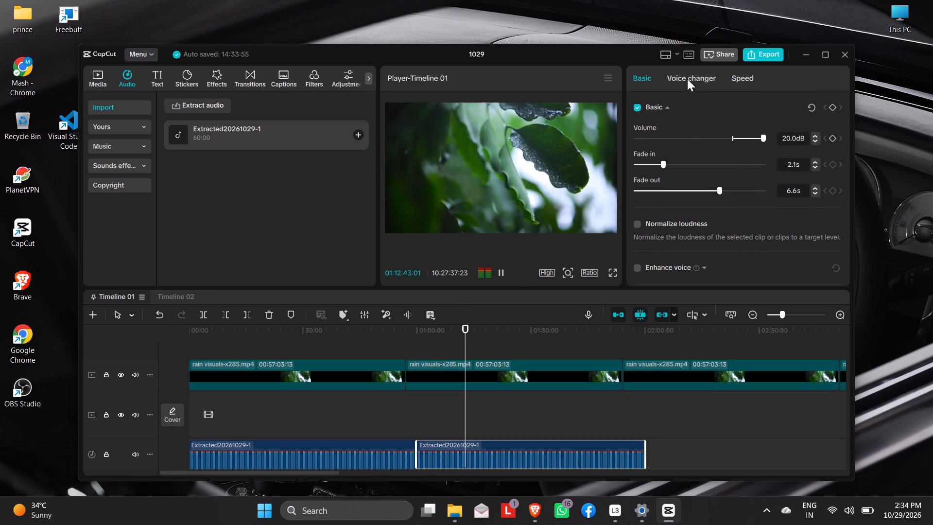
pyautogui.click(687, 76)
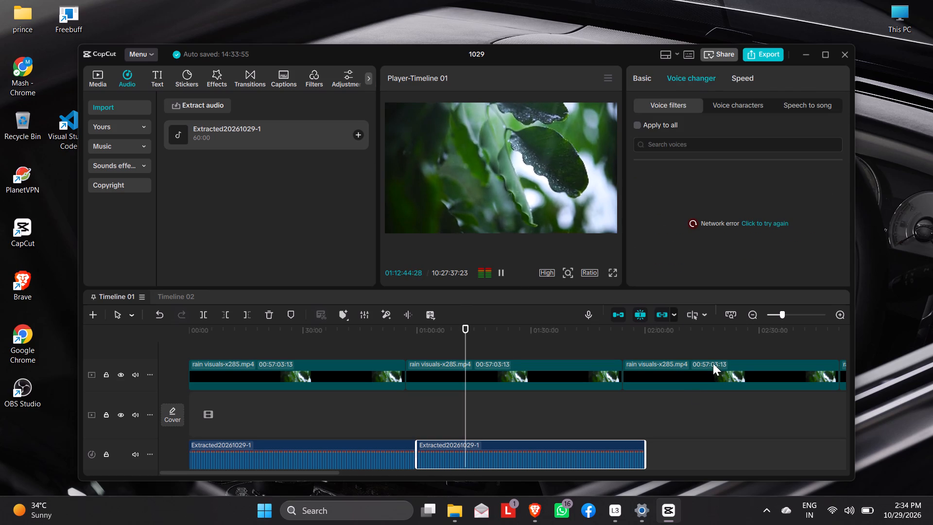
# Copy the second audio clip and paste the copy directly after it, at 02:00:00.
pyautogui.moveTo(674, 430); pyautogui.dragTo(667, 458)
pyautogui.click(667, 458)
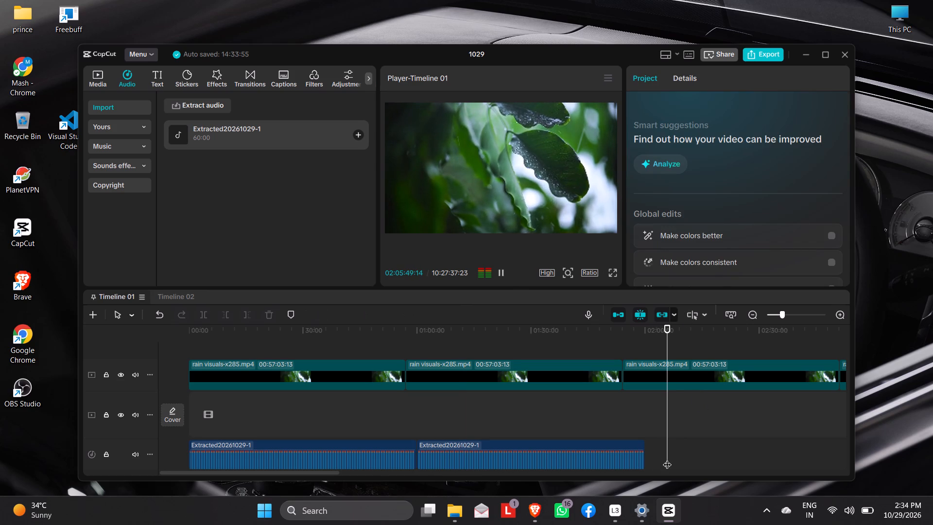
pyautogui.click(617, 438)
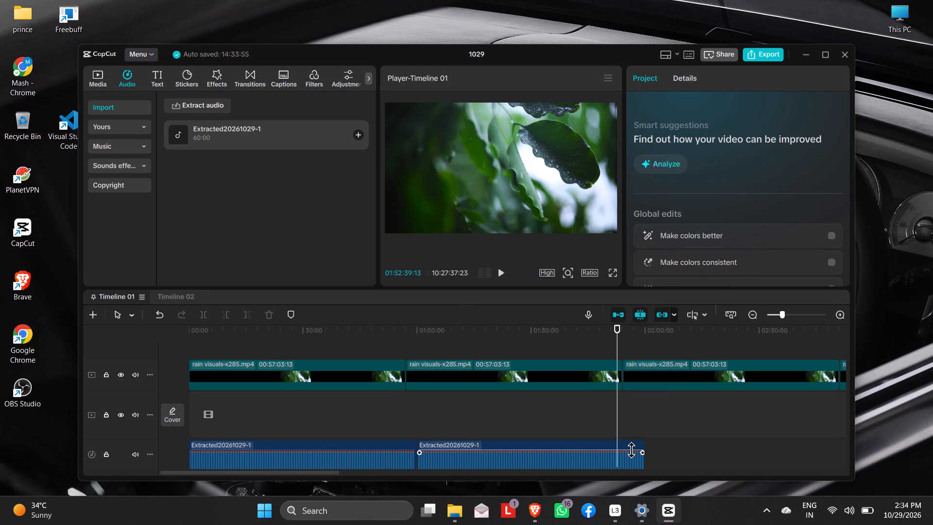
pyautogui.rightClick(631, 450)
pyautogui.rightClick(631, 450)
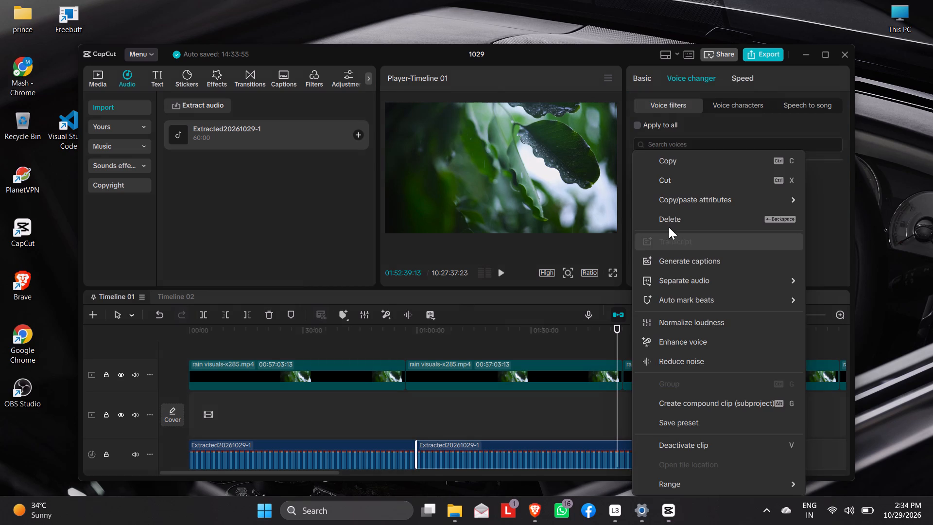
pyautogui.click(662, 165)
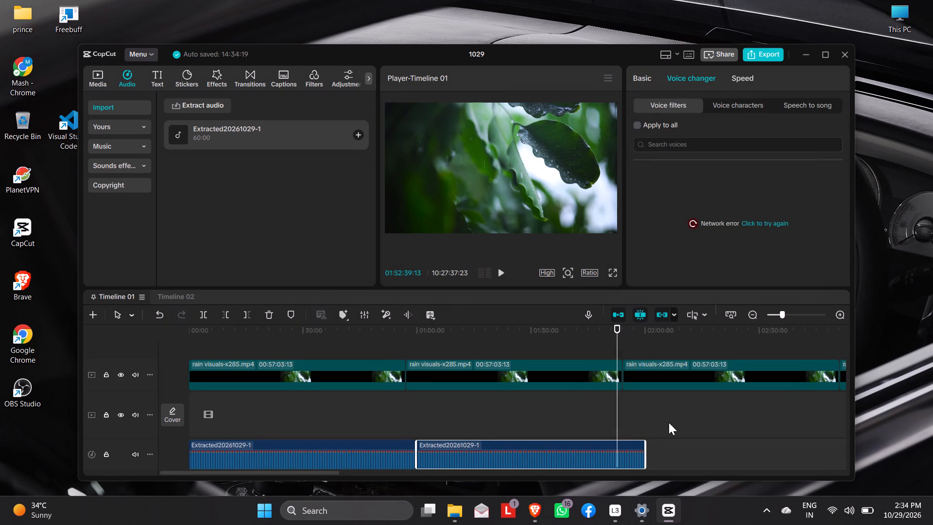
pyautogui.click(664, 461)
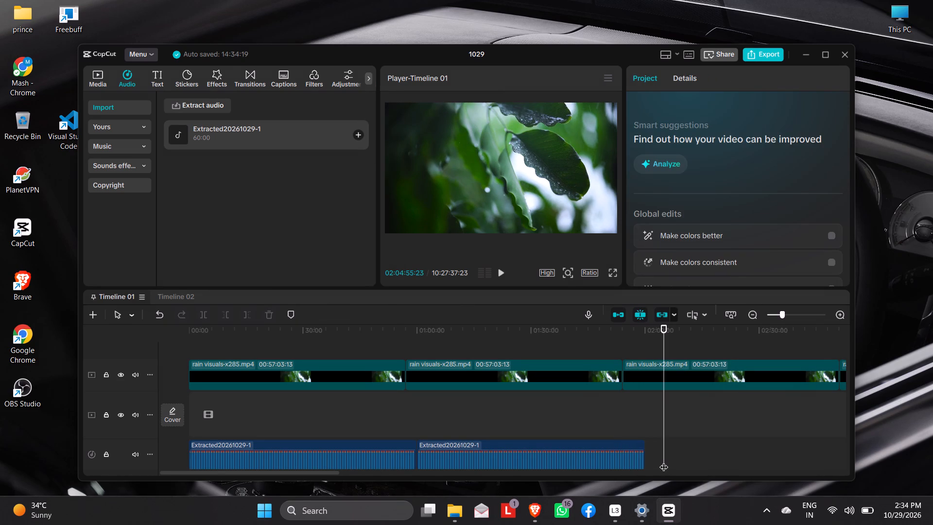
pyautogui.click(644, 441)
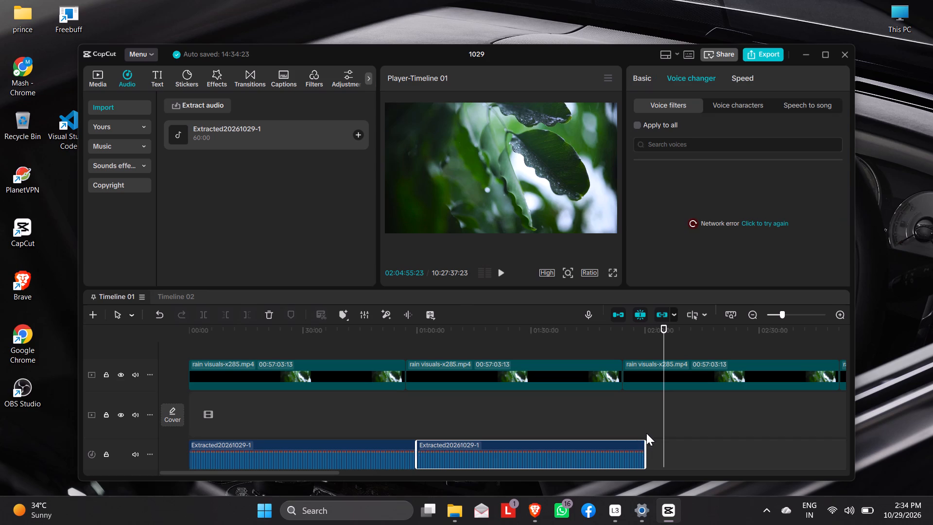
pyautogui.click(647, 422)
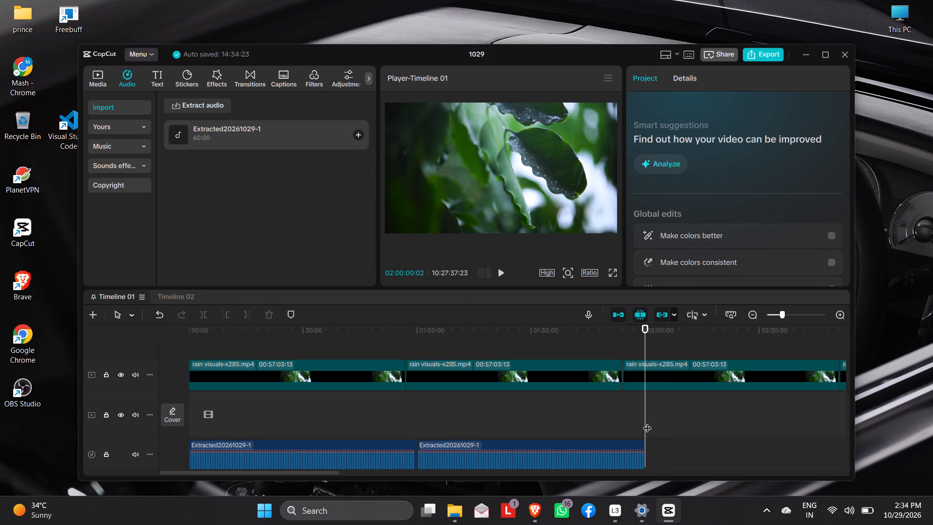
pyautogui.hotkey('ctrl', 'v')
# Paste another copy of the audio clip after the third one and move it flush against that clip's end on the same track.
pyautogui.hscroll(-3, 744, 431)
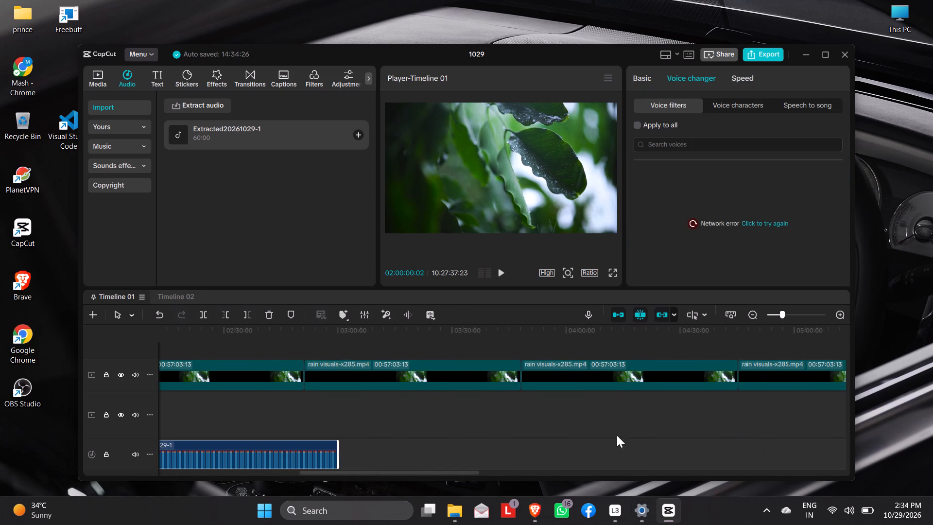
pyautogui.click(380, 445)
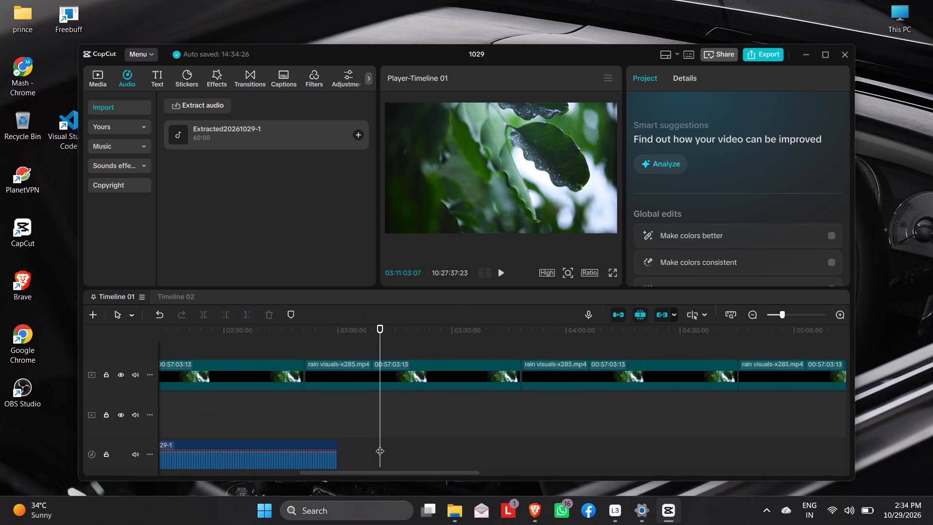
pyautogui.click(347, 449)
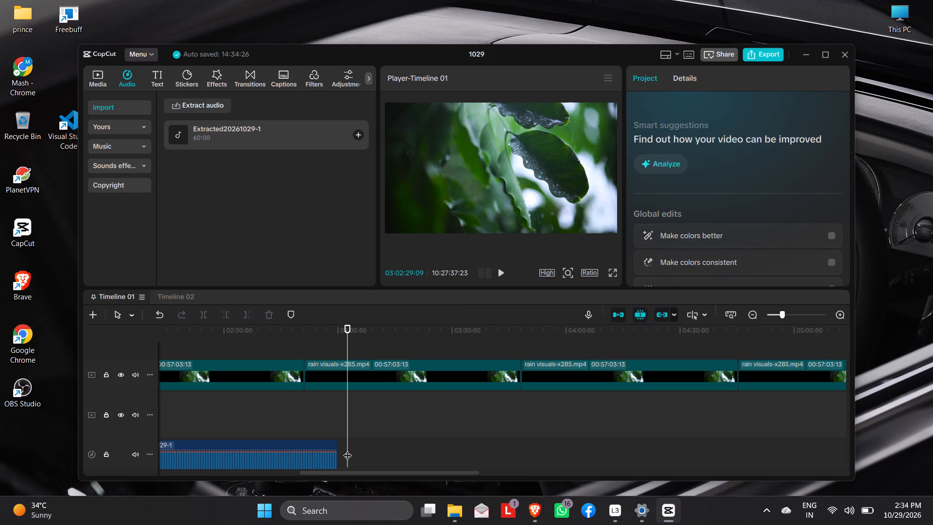
pyautogui.hotkey('ctrl', 'v')
pyautogui.moveTo(347, 449); pyautogui.dragTo(344, 449)
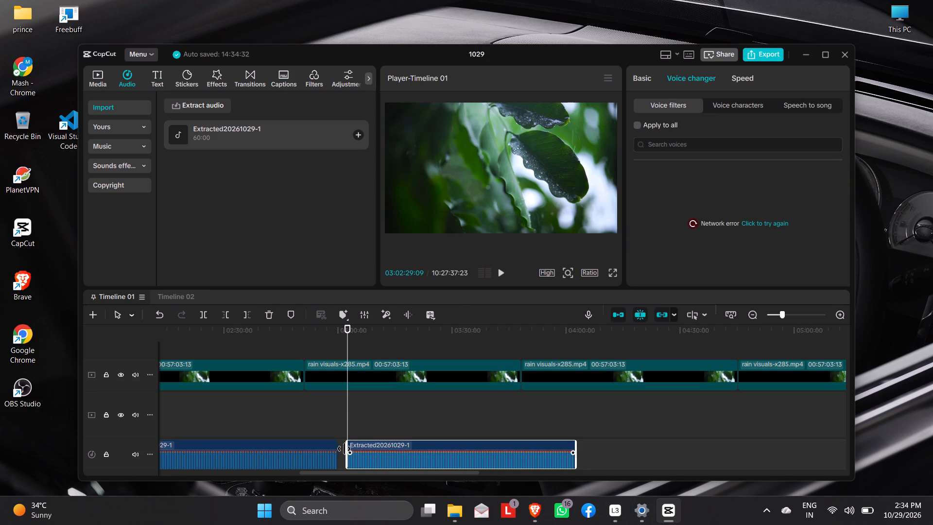
pyautogui.moveTo(344, 449); pyautogui.dragTo(338, 455)
pyautogui.moveTo(402, 455); pyautogui.dragTo(384, 456)
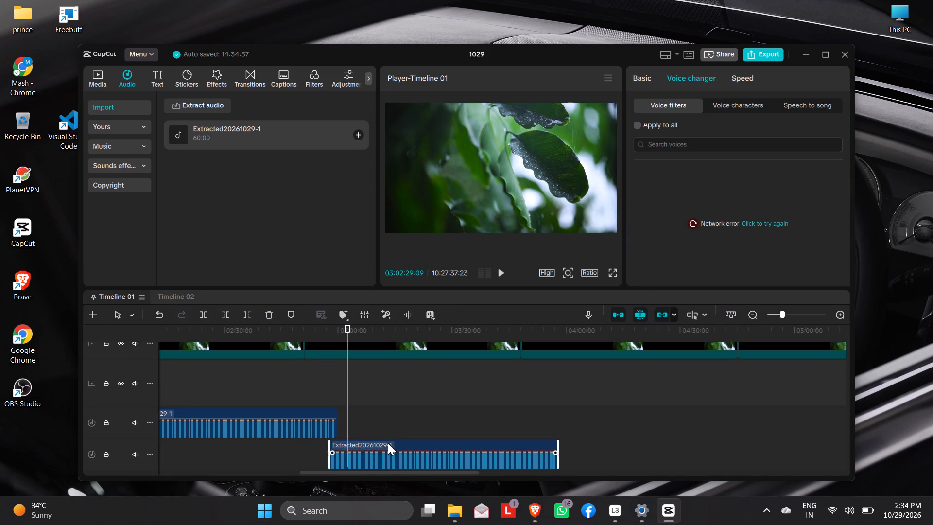
pyautogui.moveTo(383, 452); pyautogui.dragTo(392, 433)
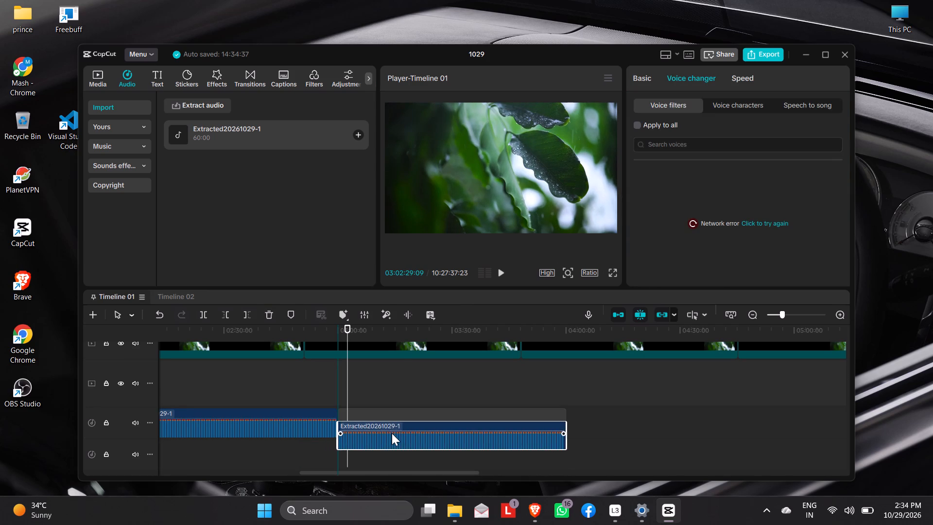
pyautogui.moveTo(392, 433); pyautogui.dragTo(392, 430)
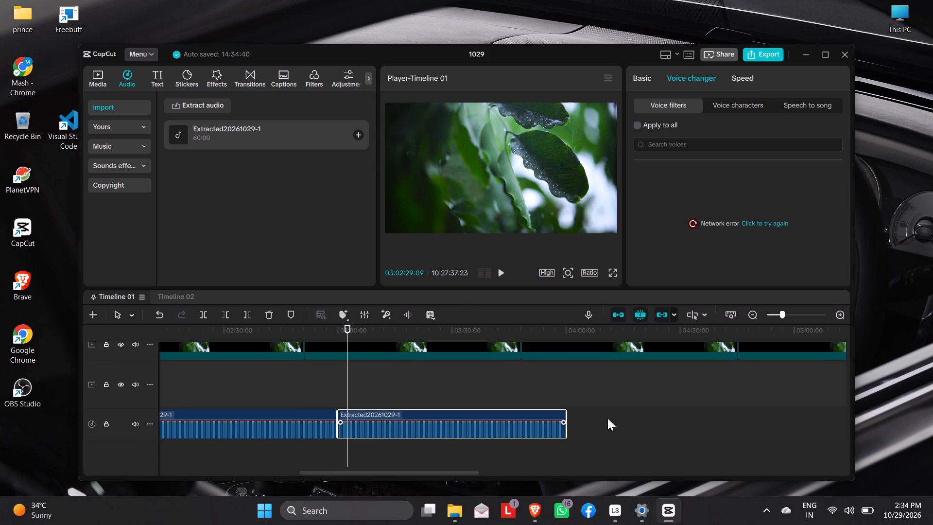
# Paste a further copy of the audio clip at the end of the last one, at 04:00:00.
pyautogui.click(568, 419)
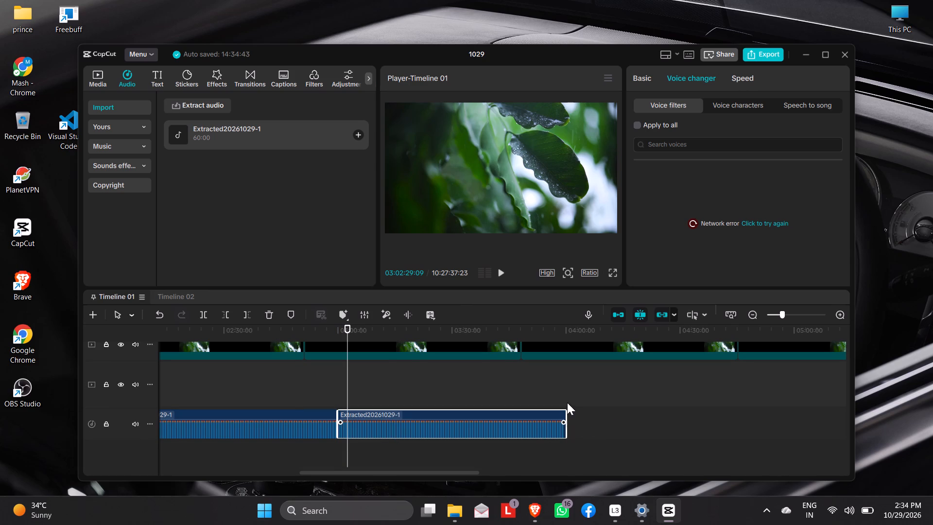
pyautogui.click(567, 402)
pyautogui.hotkey('ctrl', 'v')
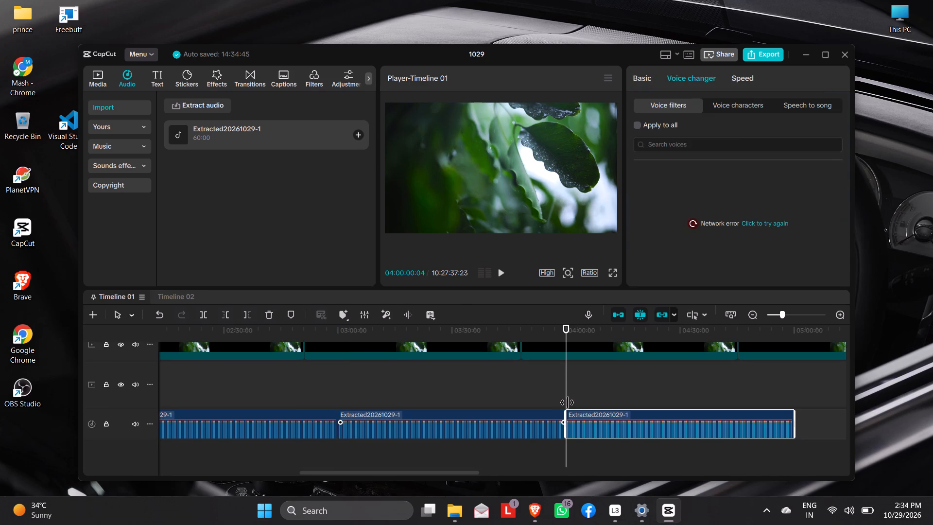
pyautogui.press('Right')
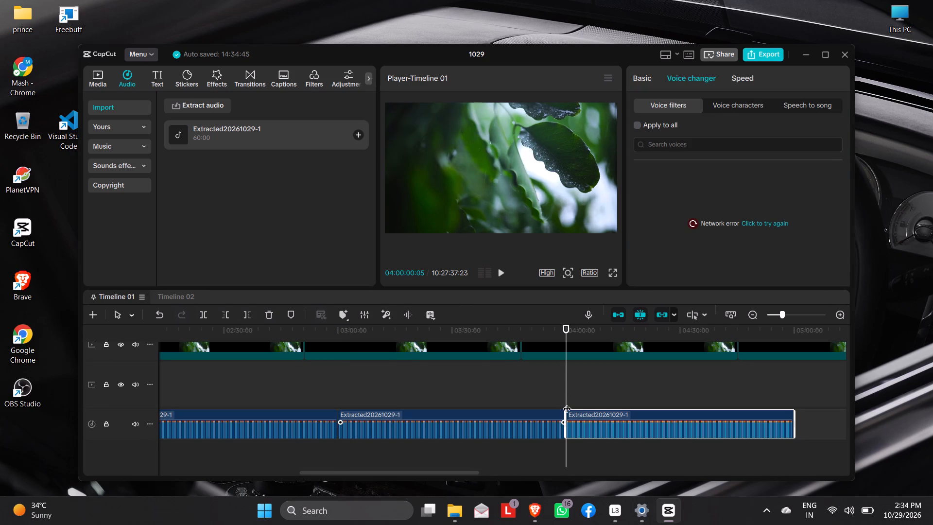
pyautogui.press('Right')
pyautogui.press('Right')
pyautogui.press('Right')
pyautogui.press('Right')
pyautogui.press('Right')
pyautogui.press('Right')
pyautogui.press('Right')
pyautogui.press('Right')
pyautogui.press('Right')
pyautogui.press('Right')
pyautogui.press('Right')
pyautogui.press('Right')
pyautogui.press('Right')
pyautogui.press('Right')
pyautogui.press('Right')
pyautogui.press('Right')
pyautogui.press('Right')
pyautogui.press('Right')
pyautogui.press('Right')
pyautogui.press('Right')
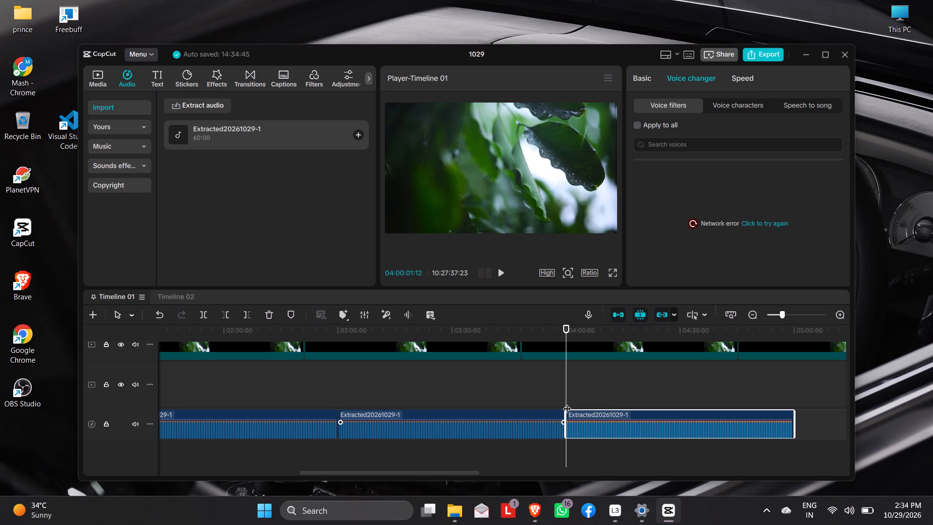
# Move the playhead to the last audio clip's end at 05:00:00 and paste another copy there.
pyautogui.click(707, 390)
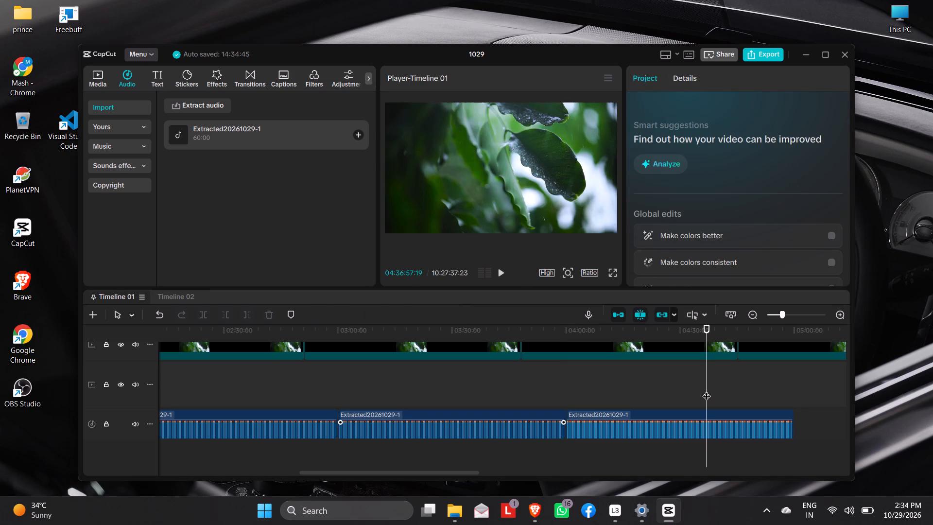
pyautogui.press('Right')
pyautogui.press('Right')
pyautogui.press('Right')
pyautogui.press('Right')
pyautogui.press('Right')
pyautogui.press('Right')
pyautogui.press('Right')
pyautogui.press('Right')
pyautogui.press('Right')
pyautogui.press('Right')
pyautogui.press('Right')
pyautogui.moveTo(707, 390); pyautogui.dragTo(795, 390)
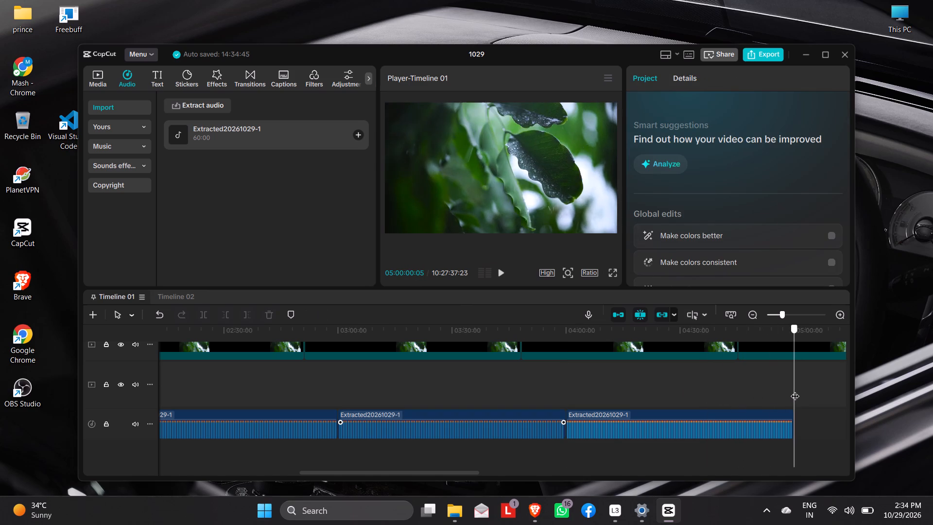
pyautogui.moveTo(795, 390); pyautogui.dragTo(794, 389)
pyautogui.hotkey('ctrl', 'v')
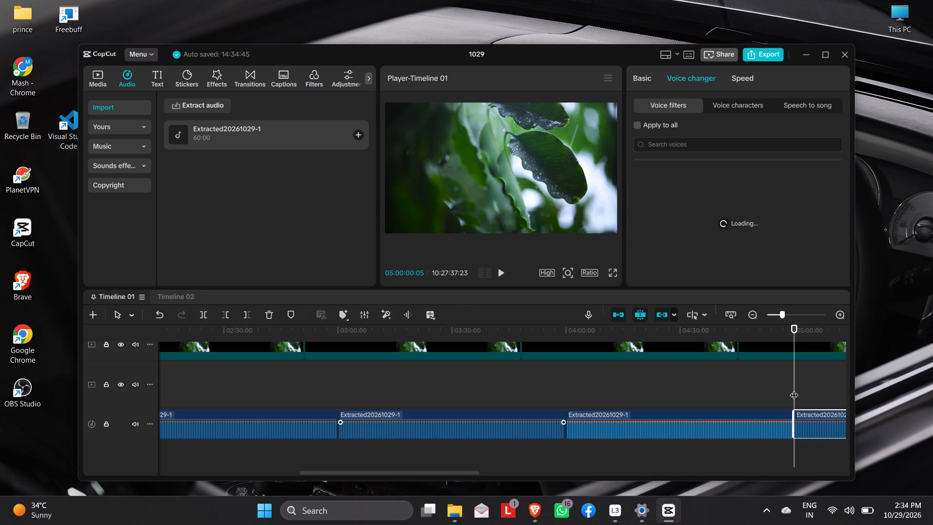
# Paste another copy of the audio clip at the end of the last one, at 06:00:00.
pyautogui.hscroll(-8, 794, 389)
pyautogui.hscroll(1, 379, 387)
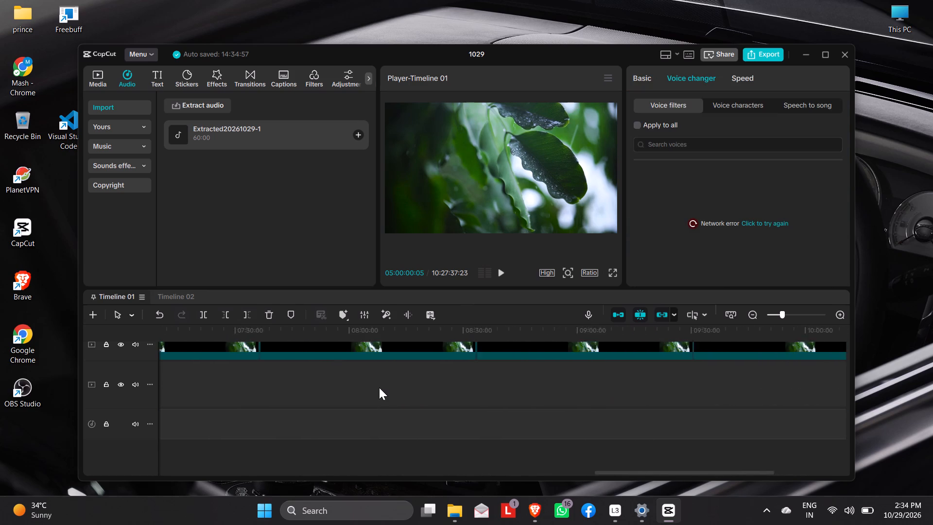
pyautogui.hscroll(1, 379, 387)
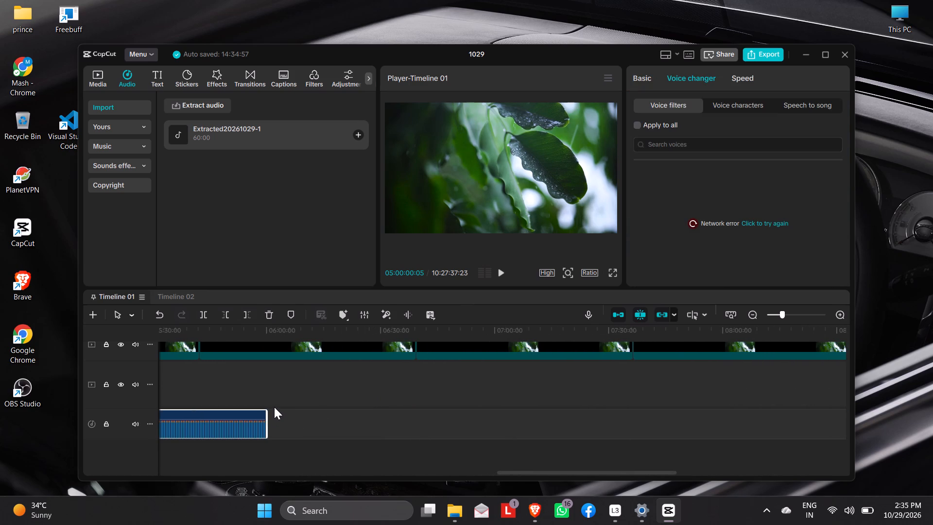
pyautogui.click(274, 407)
pyautogui.moveTo(277, 383); pyautogui.dragTo(269, 381)
pyautogui.hotkey('ctrl', 'v')
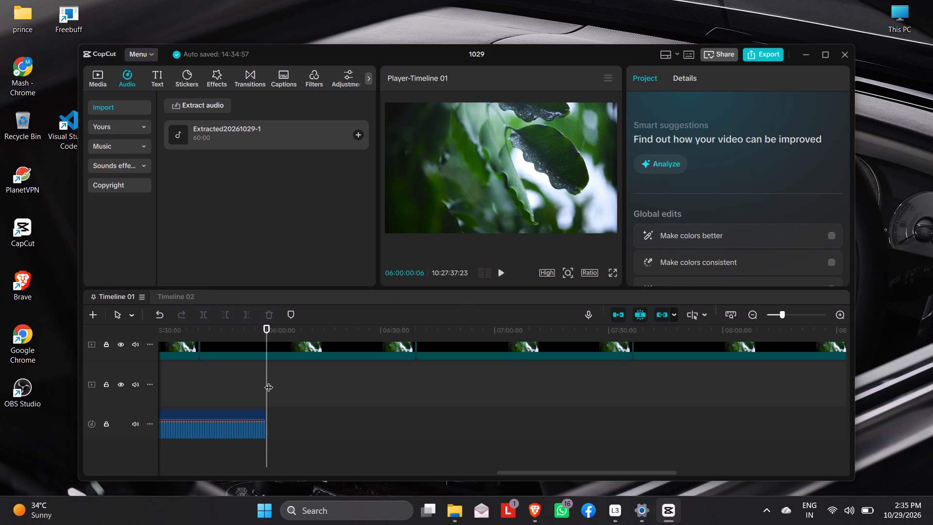
# Paste two more copies of the audio clip back to back, at 07:00:00 and 08:00:00.
pyautogui.click(500, 395)
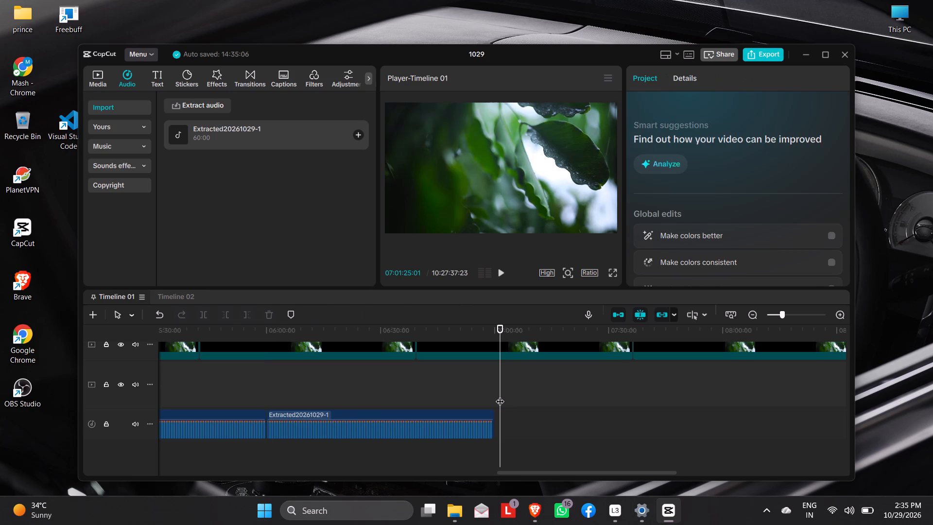
pyautogui.moveTo(501, 395); pyautogui.dragTo(499, 395)
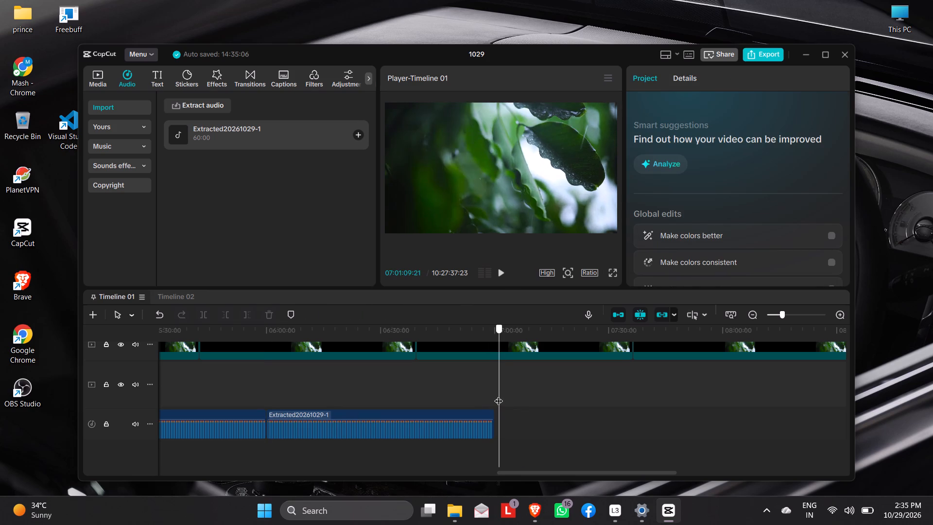
pyautogui.moveTo(499, 395); pyautogui.dragTo(495, 393)
pyautogui.hotkey('ctrl', 'v')
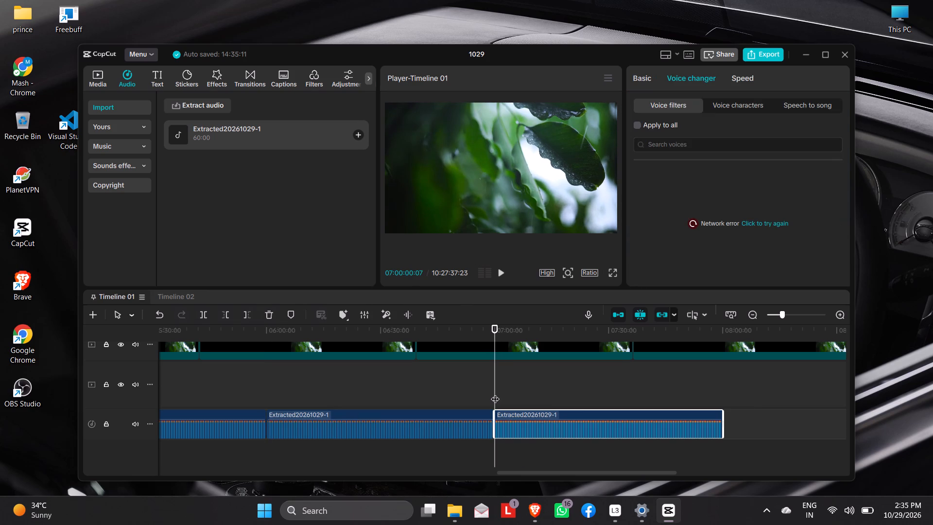
pyautogui.click(726, 385)
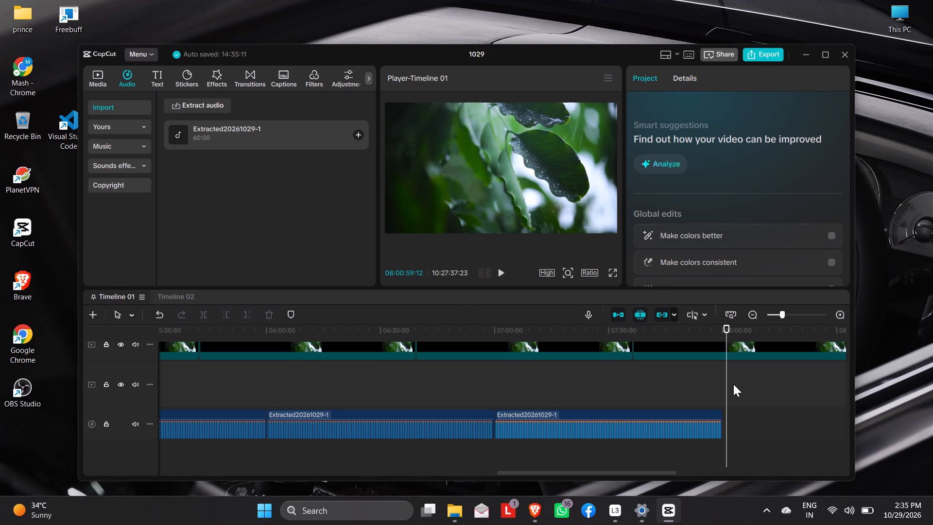
pyautogui.click(727, 379)
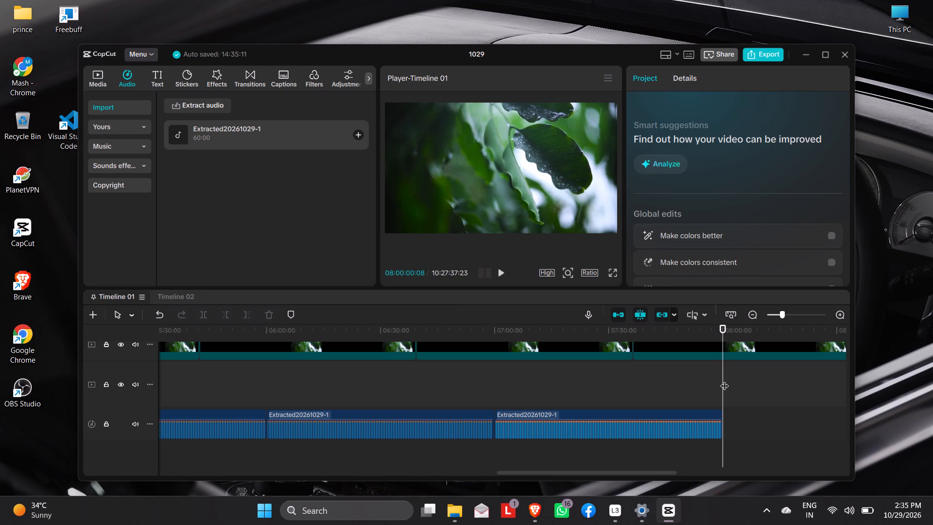
pyautogui.hotkey('ctrl', 'v')
# Paste a copy of the audio clip at the end of the last one, at 09:00:00.
pyautogui.hscroll(-2, 787, 396)
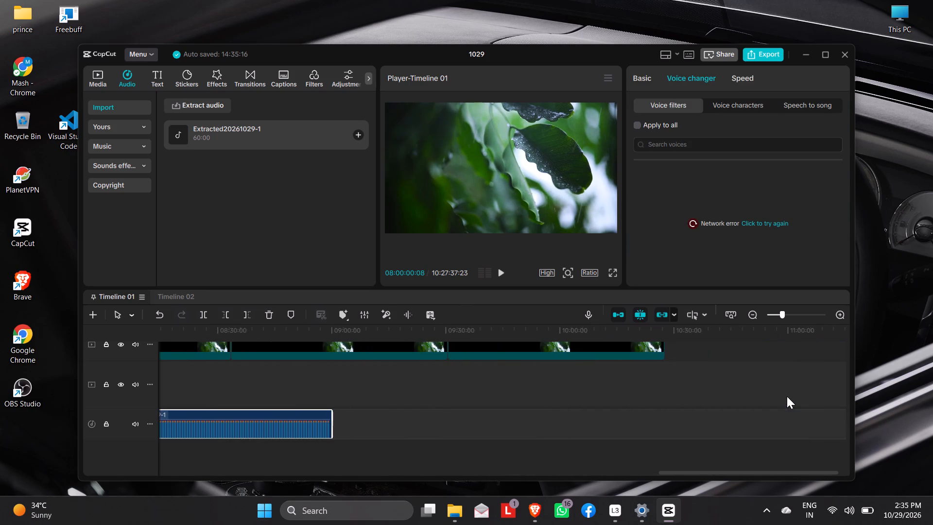
pyautogui.click(336, 391)
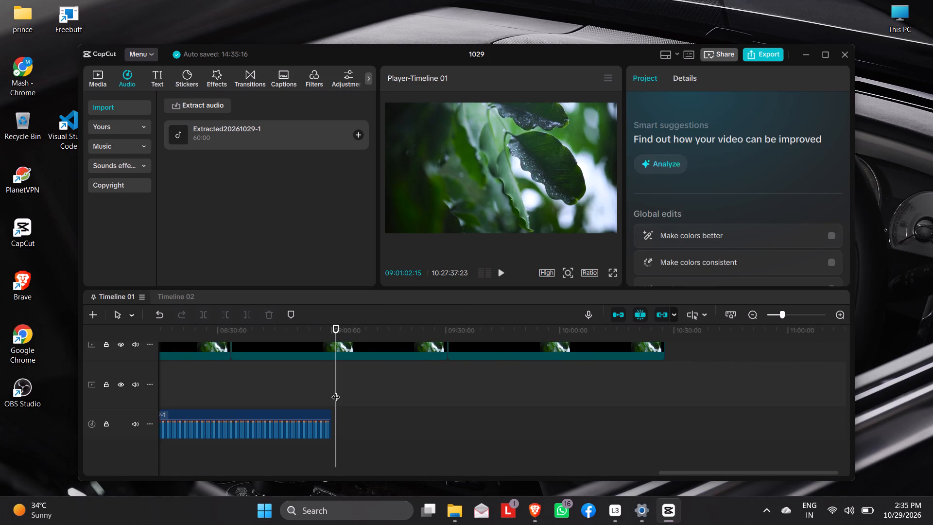
pyautogui.moveTo(339, 389); pyautogui.dragTo(331, 388)
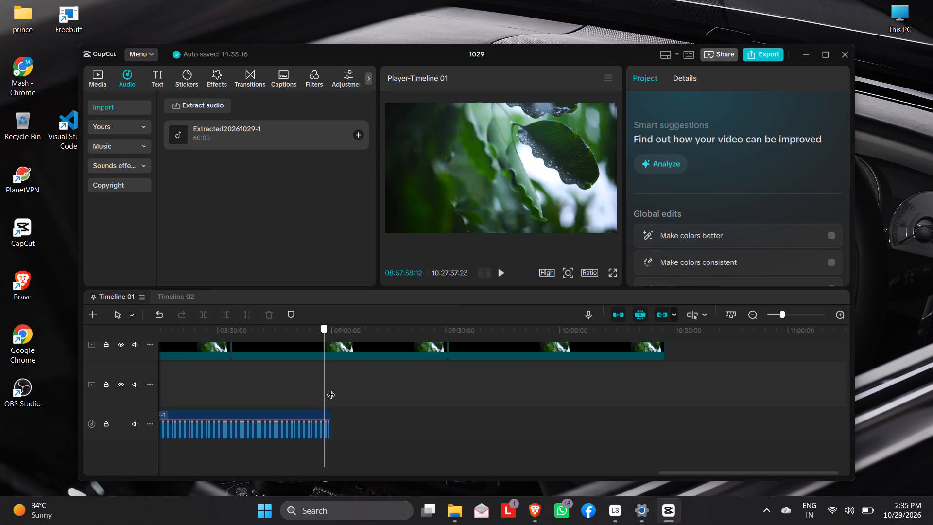
pyautogui.moveTo(331, 388); pyautogui.dragTo(331, 388)
pyautogui.hotkey('ctrl', 'v')
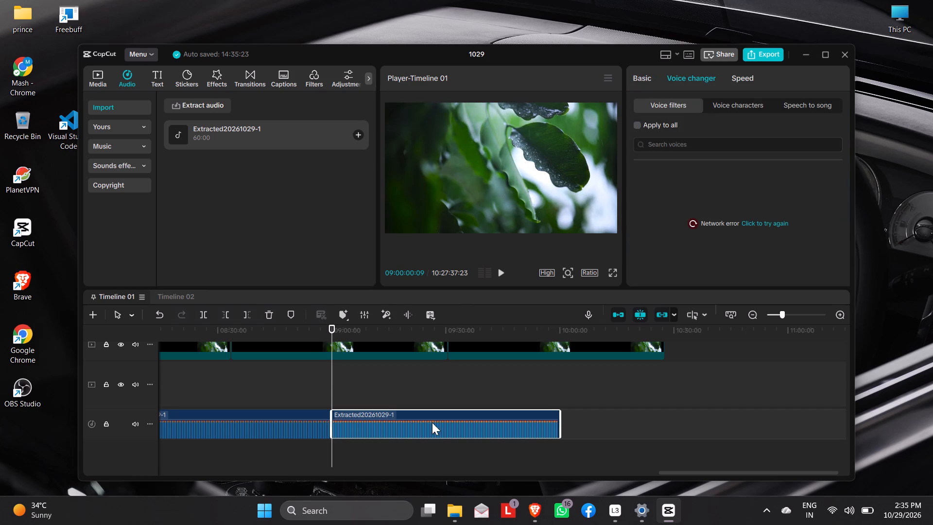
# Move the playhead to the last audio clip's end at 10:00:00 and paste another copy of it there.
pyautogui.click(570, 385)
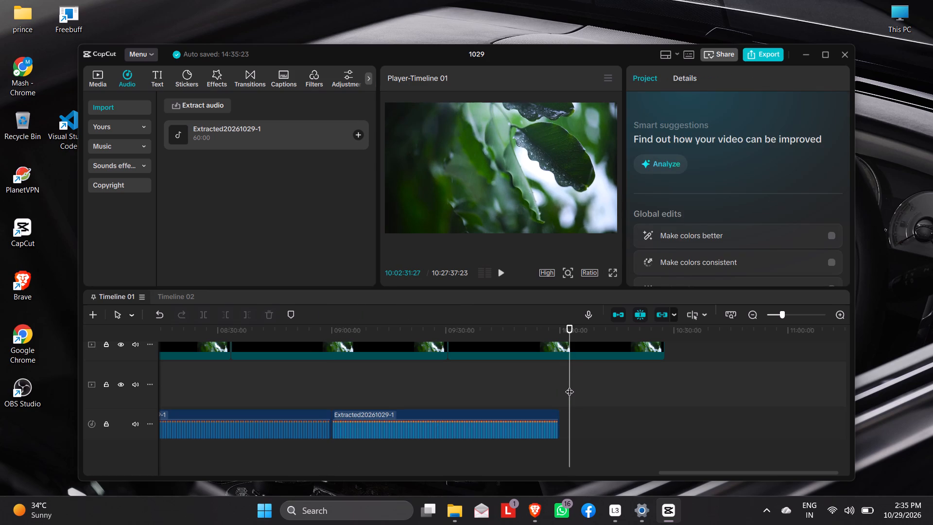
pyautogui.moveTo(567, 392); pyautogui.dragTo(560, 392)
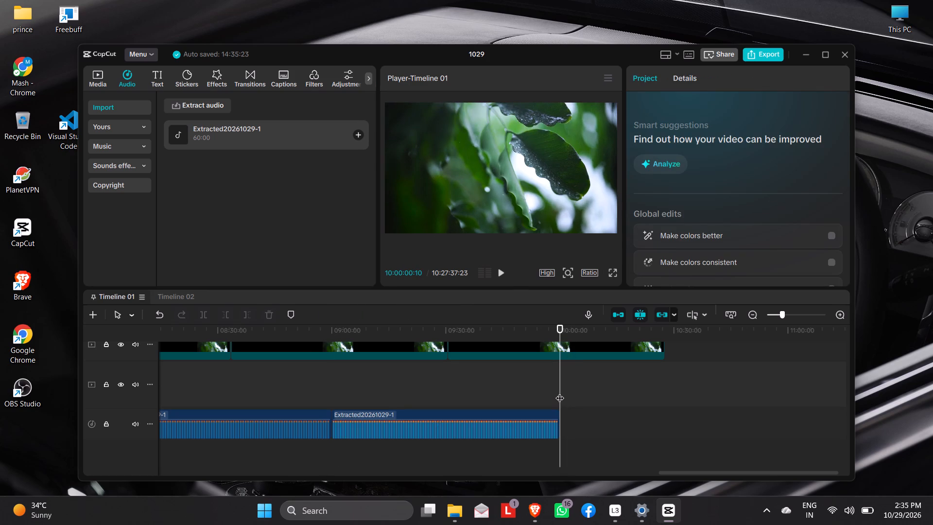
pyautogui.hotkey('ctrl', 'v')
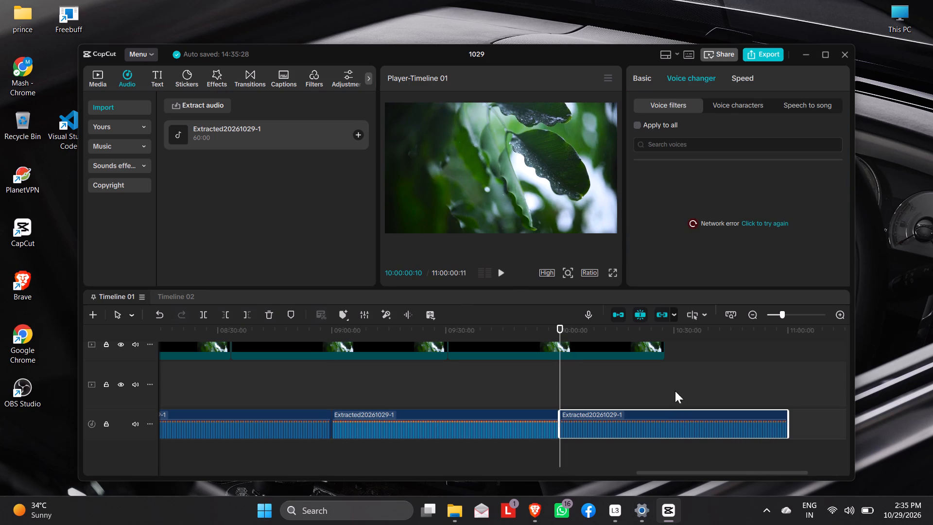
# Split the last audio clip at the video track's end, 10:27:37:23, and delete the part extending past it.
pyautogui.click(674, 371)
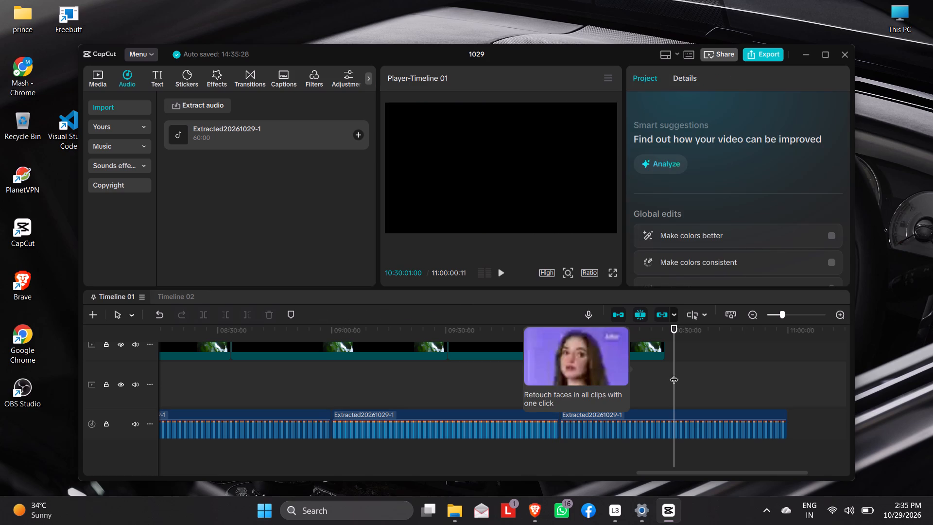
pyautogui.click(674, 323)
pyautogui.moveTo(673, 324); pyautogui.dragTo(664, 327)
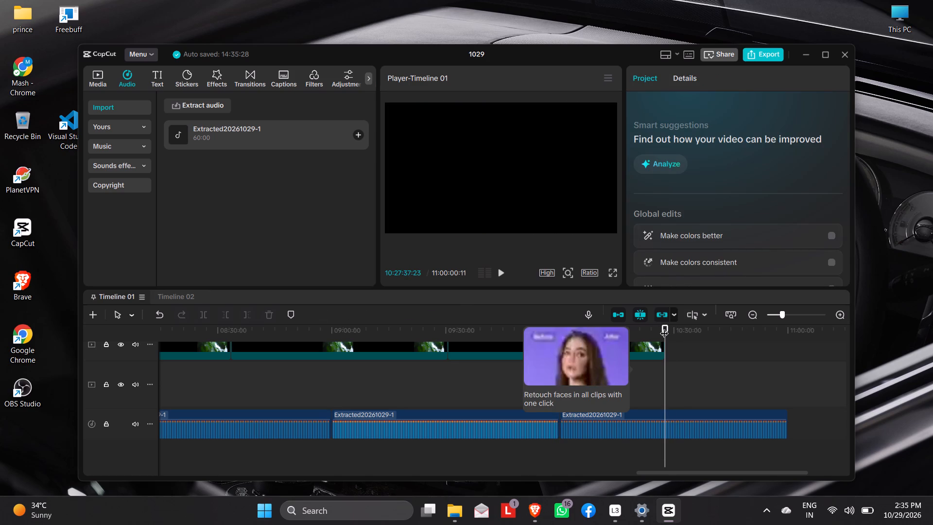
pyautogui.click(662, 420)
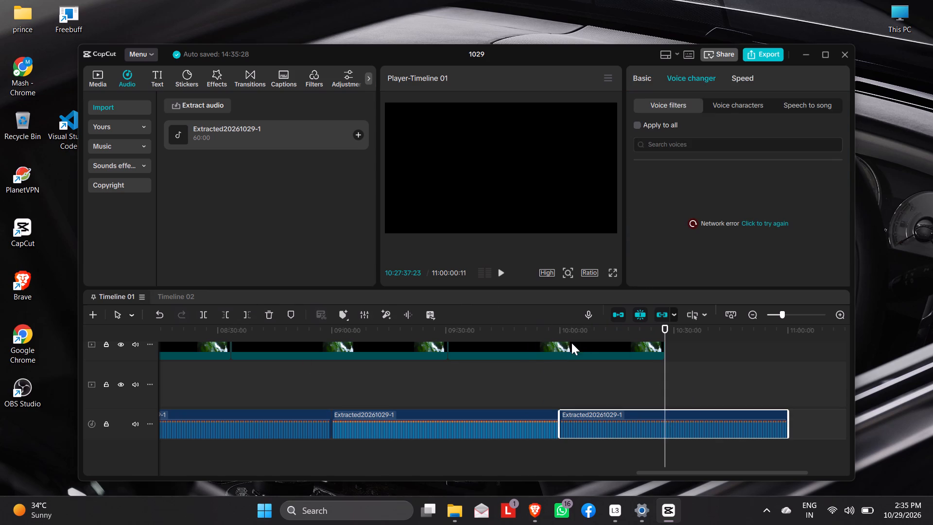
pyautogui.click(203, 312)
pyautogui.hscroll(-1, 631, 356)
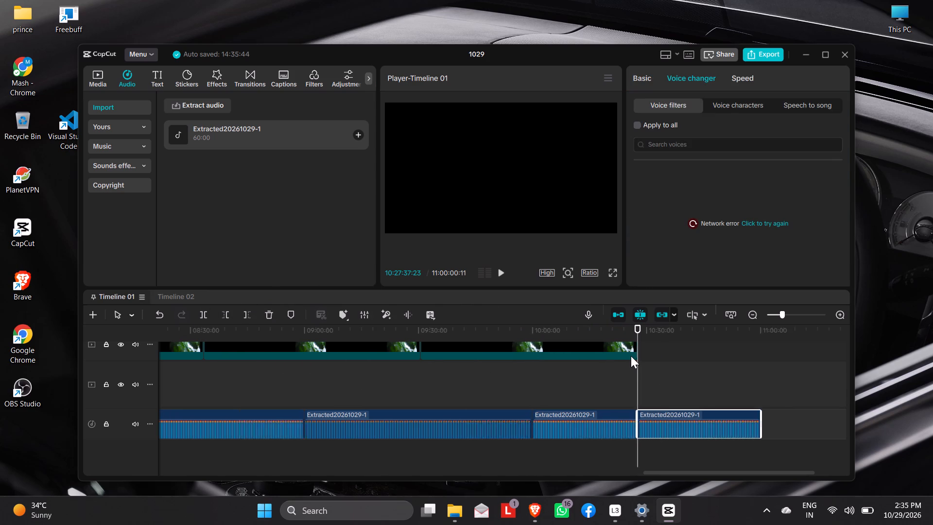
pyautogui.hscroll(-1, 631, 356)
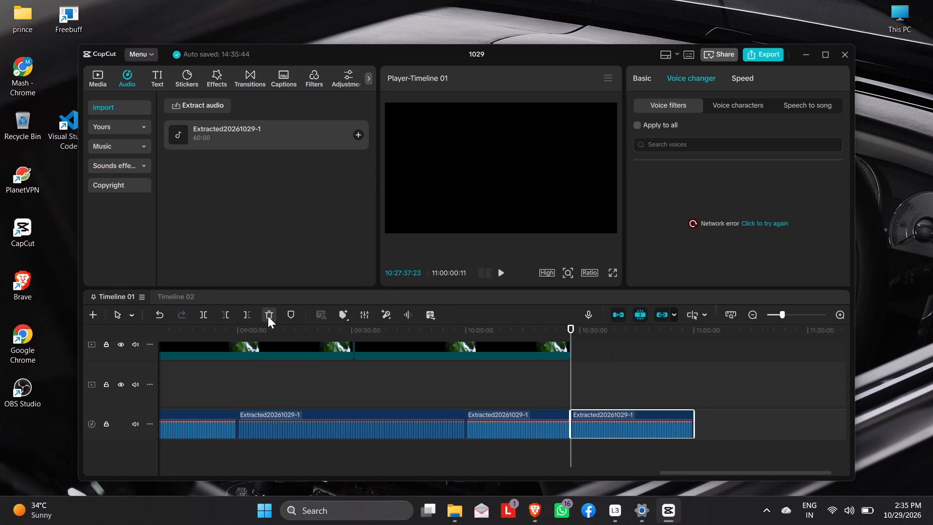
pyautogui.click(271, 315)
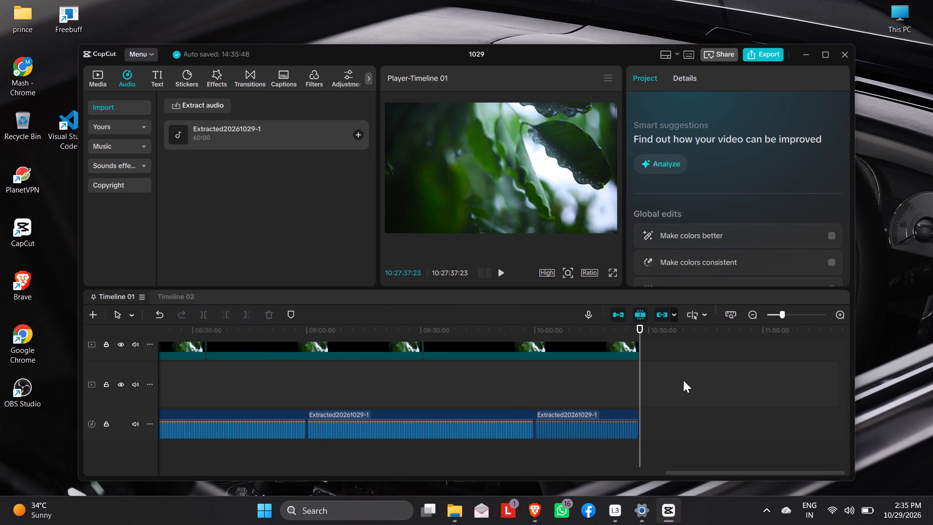
# Split the last rain visuals-x285.mp4 clip at 10:00:00:10, where the tenth audio clip ends, and delete the part after it.
pyautogui.hscroll(19, 309, 379)
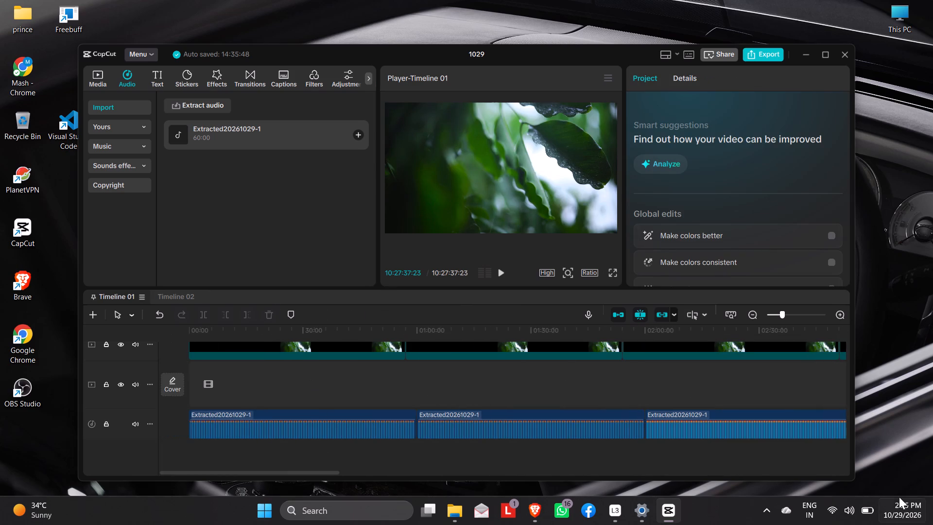
pyautogui.scroll(1, 645, 367)
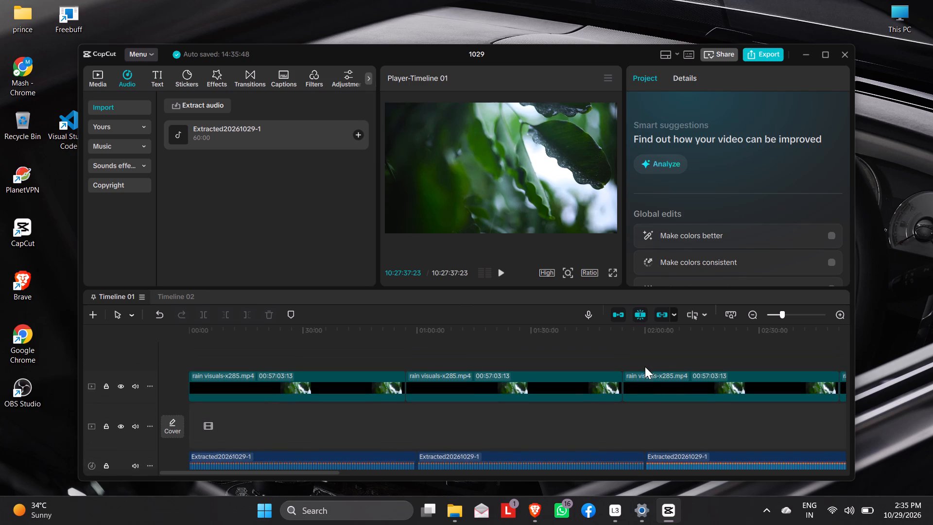
pyautogui.scroll(1, 645, 367)
pyautogui.hscroll(-10, 613, 349)
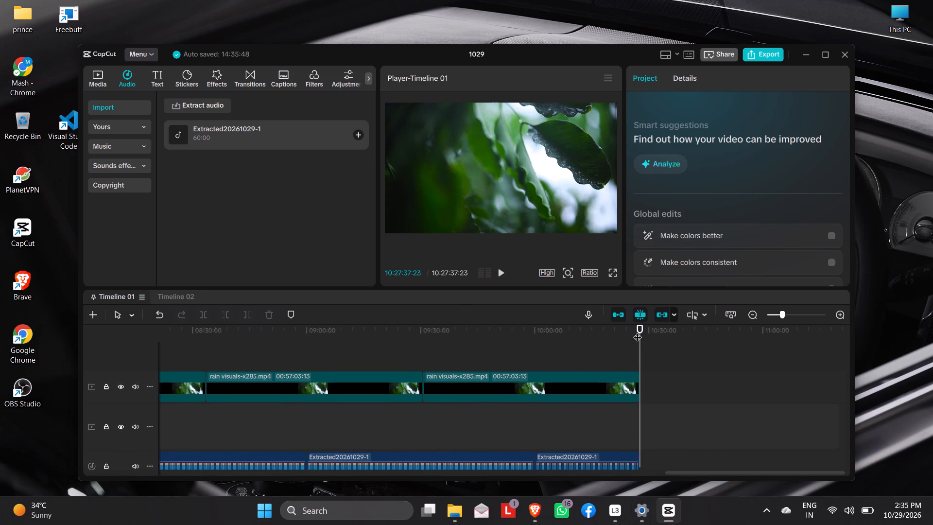
pyautogui.moveTo(641, 324); pyautogui.dragTo(632, 324)
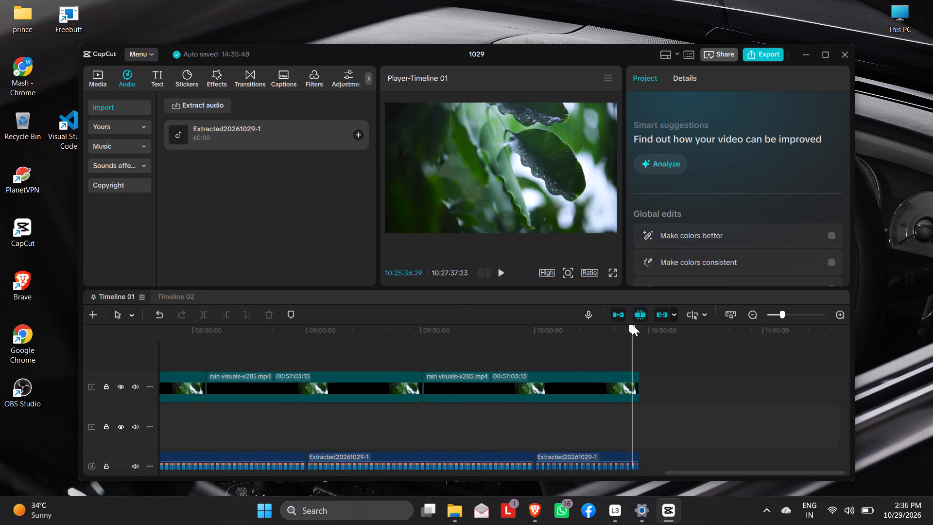
pyautogui.moveTo(632, 324); pyautogui.dragTo(583, 329)
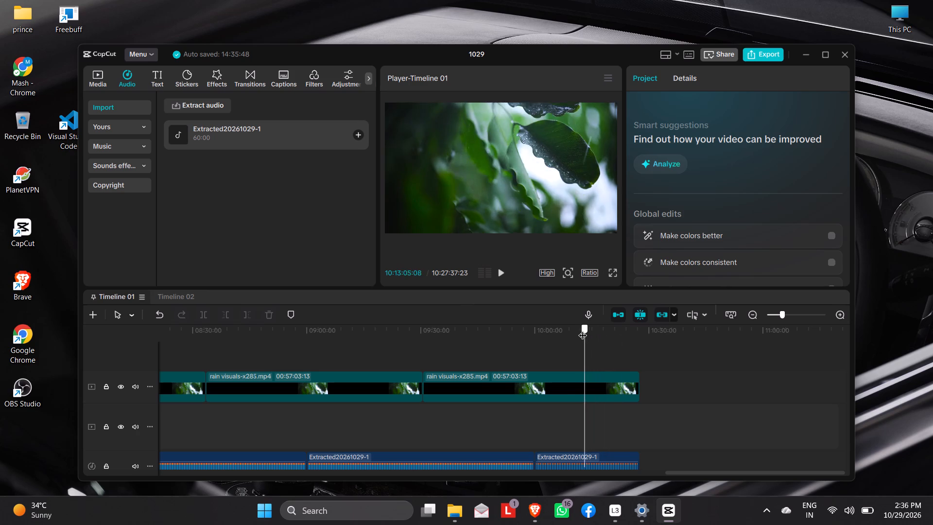
pyautogui.moveTo(583, 329); pyautogui.dragTo(541, 329)
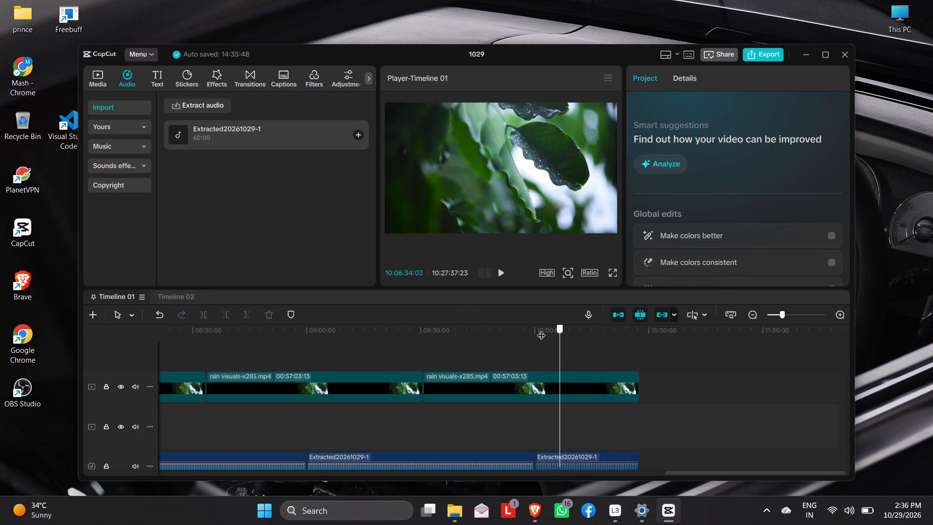
pyautogui.moveTo(541, 329); pyautogui.dragTo(514, 332)
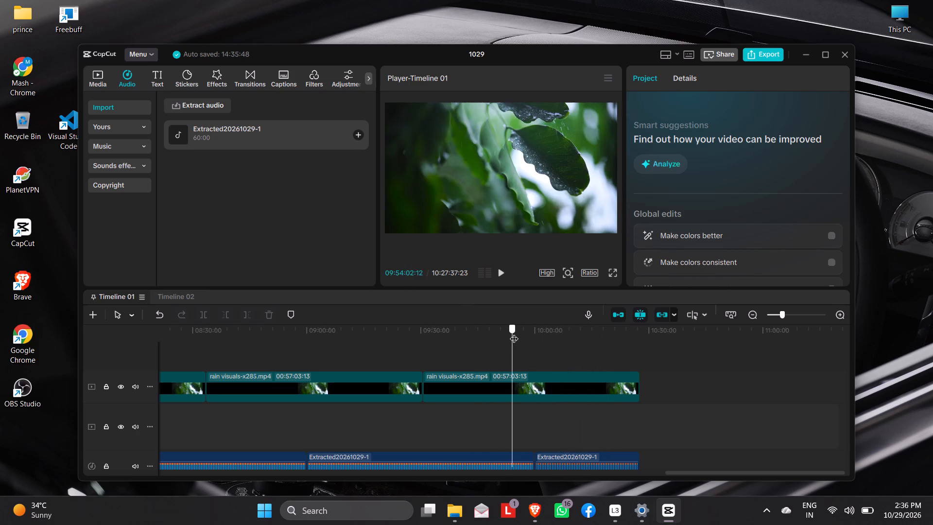
pyautogui.moveTo(514, 332); pyautogui.dragTo(527, 332)
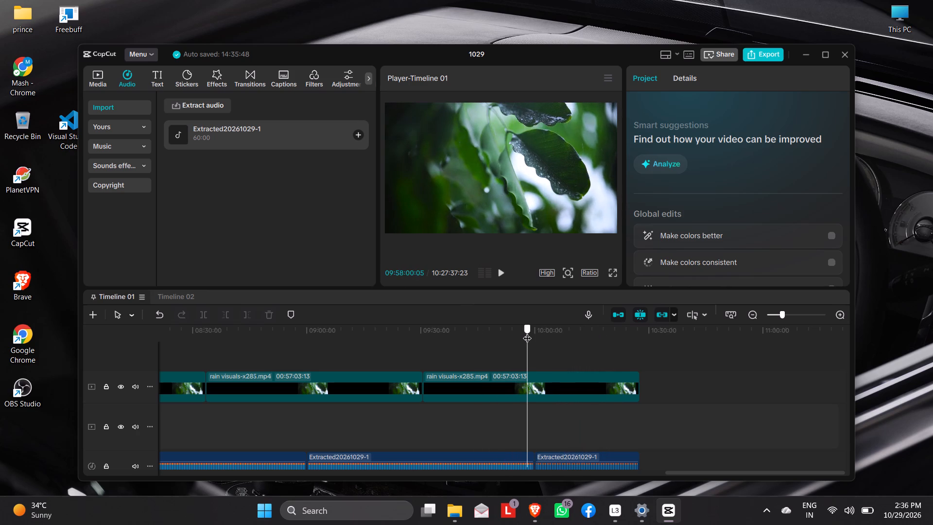
pyautogui.moveTo(527, 332); pyautogui.dragTo(532, 332)
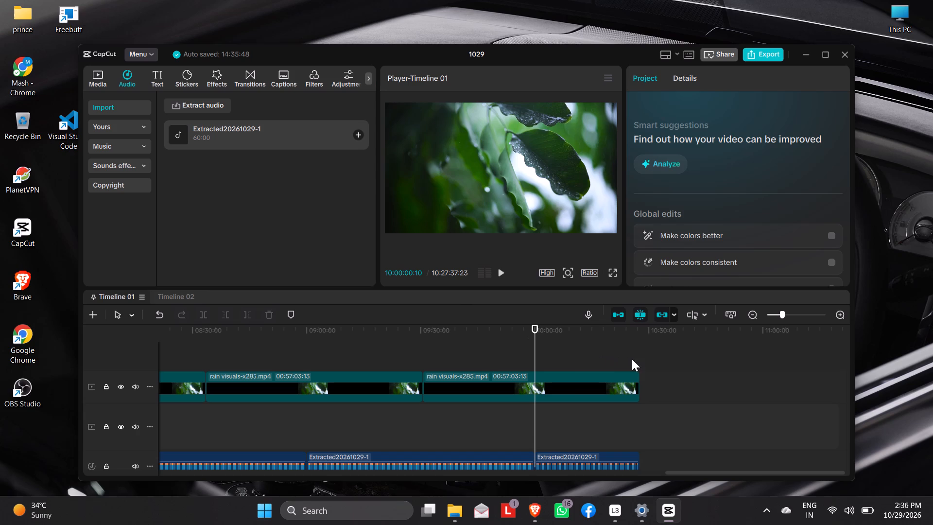
pyautogui.click(534, 380)
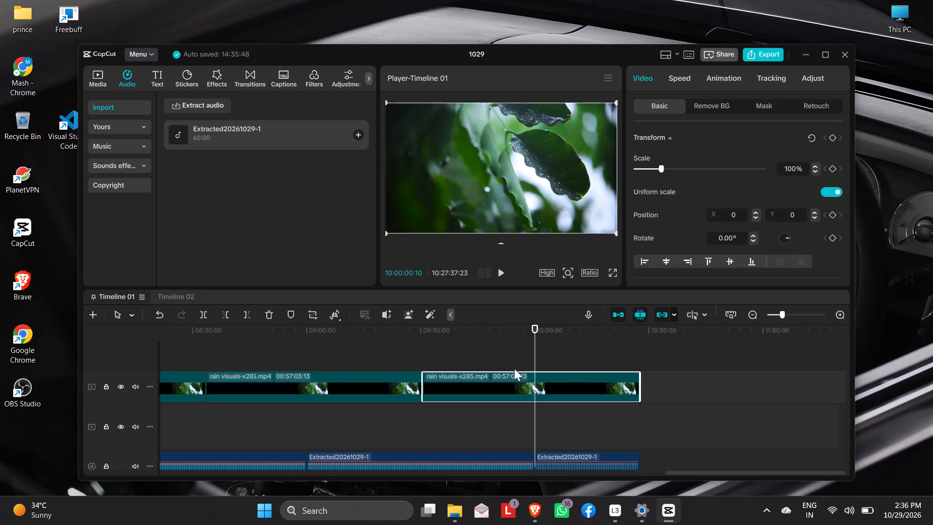
pyautogui.click(203, 314)
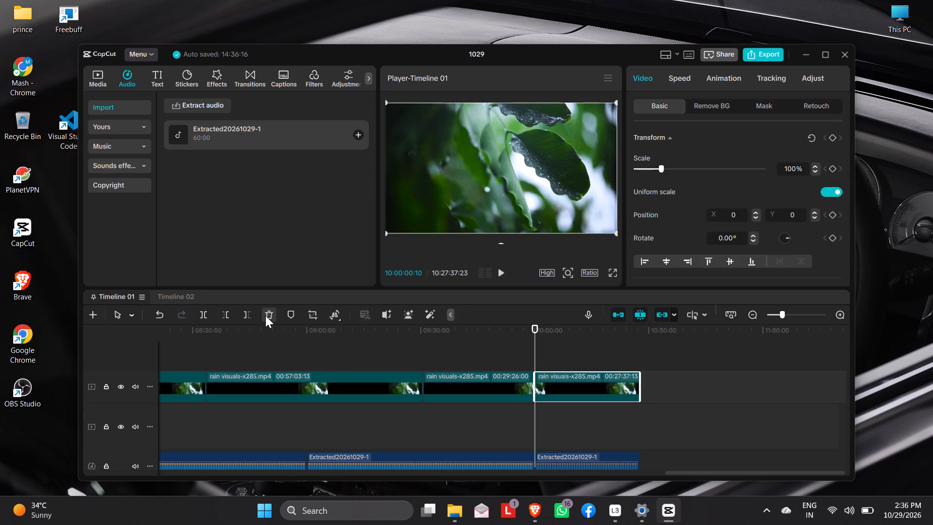
pyautogui.click(265, 315)
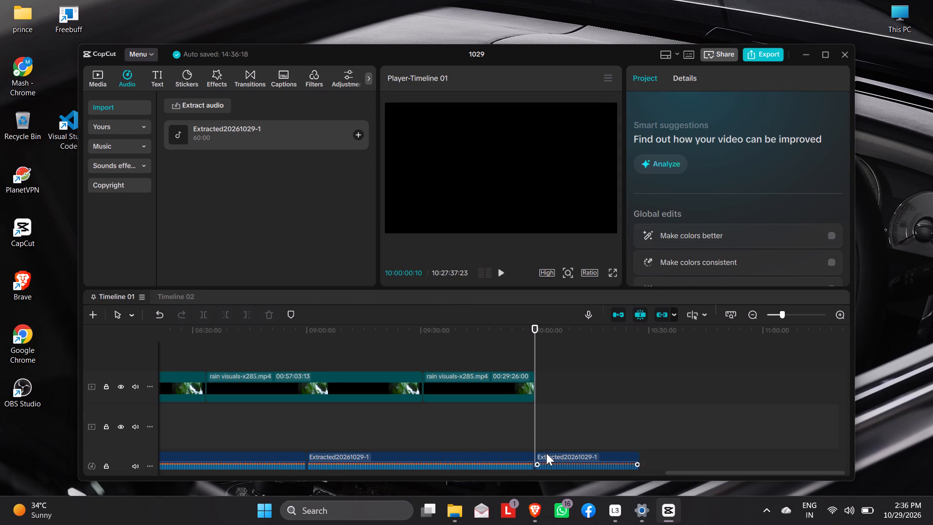
# Delete the short leftover audio clip that starts at 10:00:00, beyond the end of the video.
pyautogui.click(546, 453)
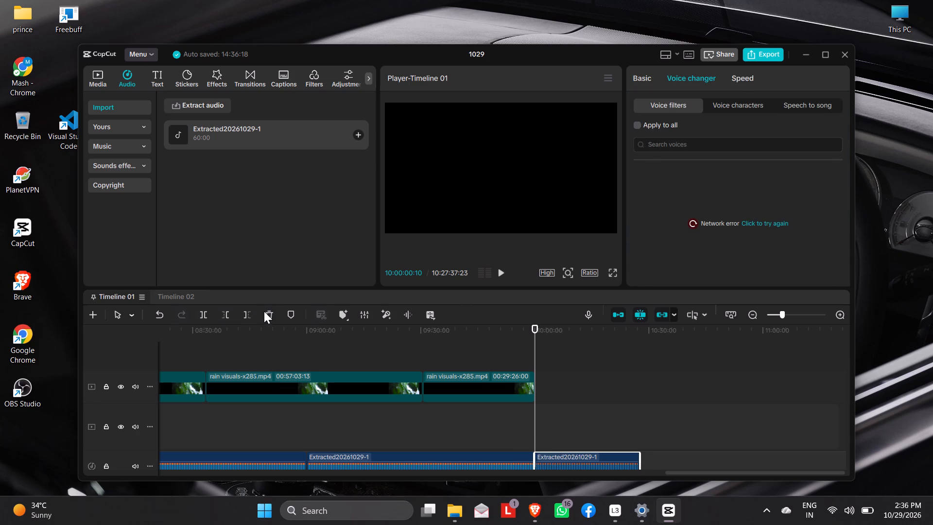
pyautogui.click(268, 312)
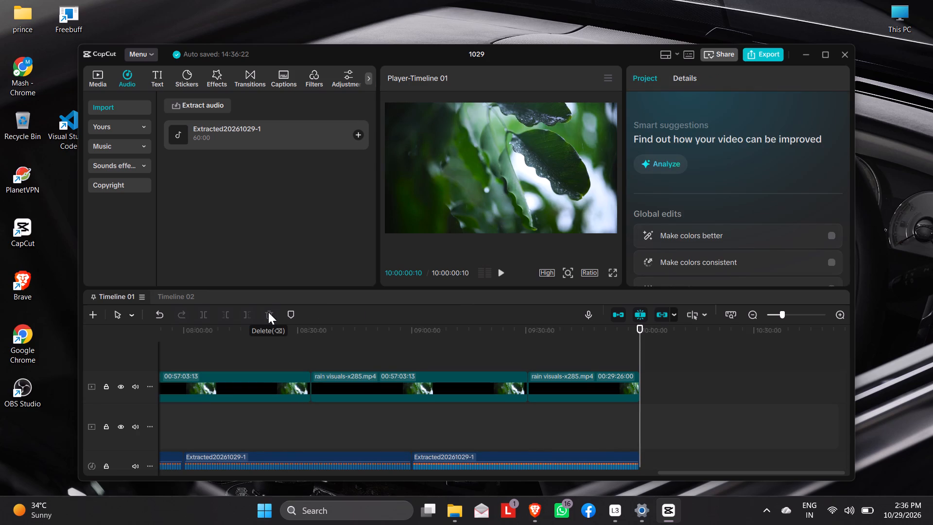
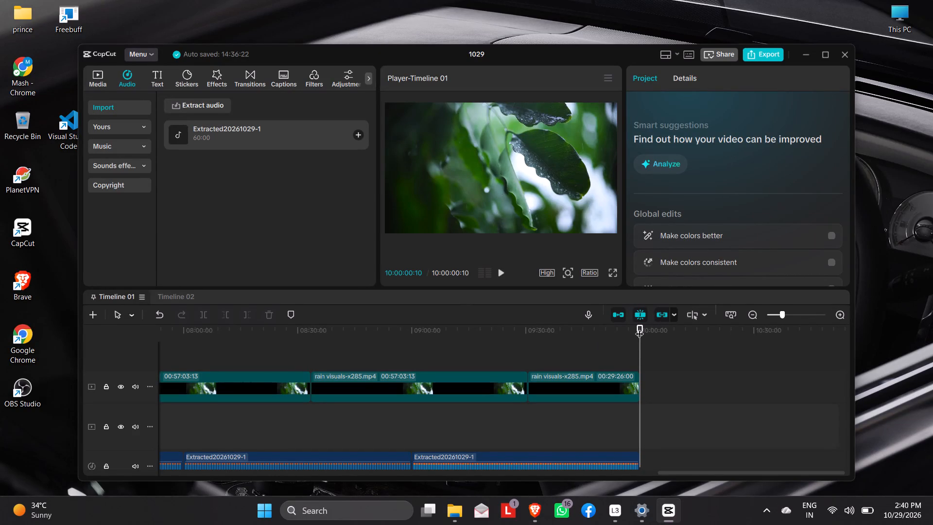
# Scrub the playhead back from the end of the timeline to about 03:21:58 to look over the video and audio tracks.
pyautogui.moveTo(639, 328); pyautogui.dragTo(225, 313)
pyautogui.moveTo(223, 328); pyautogui.dragTo(115, 329)
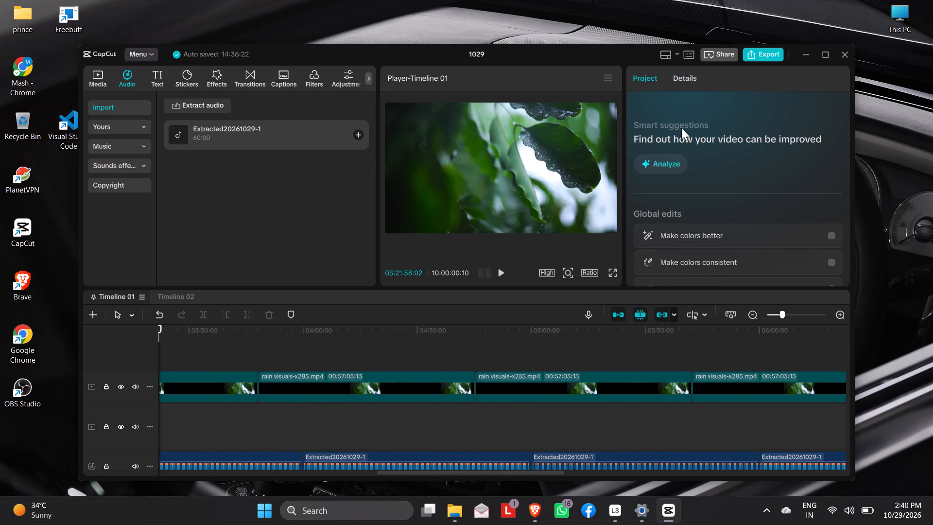
# Minimize the CapCut window to reveal the desktop.
pyautogui.click(800, 52)
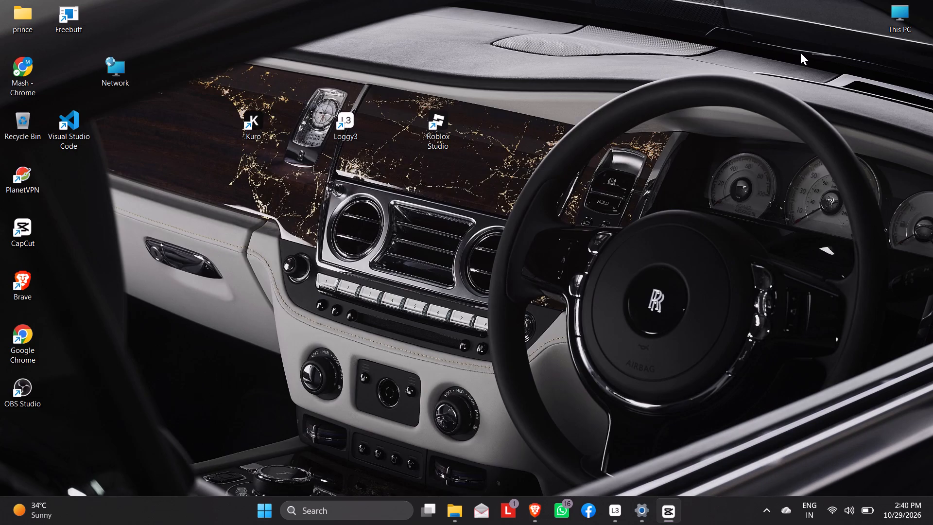
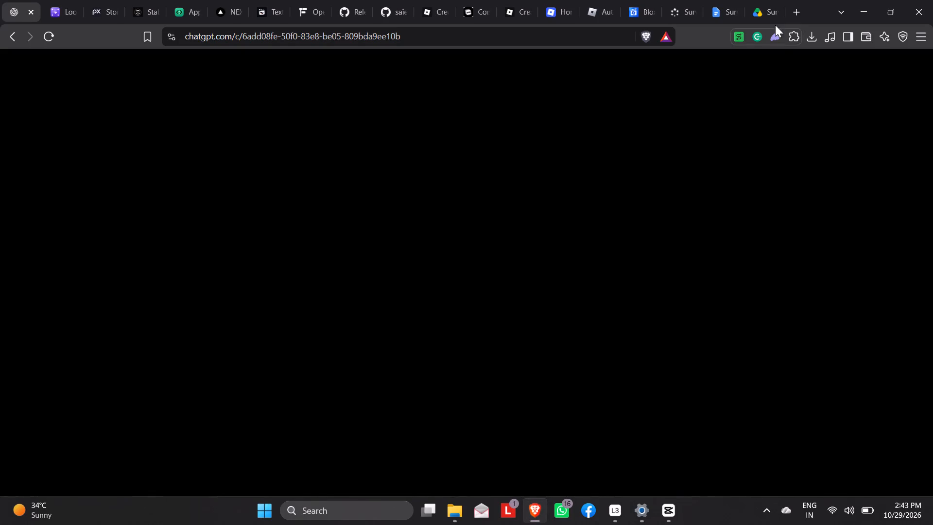
# Open a new tab in the Brave browser and enter "te" as the start of a web address or search.
pyautogui.click(799, 15)
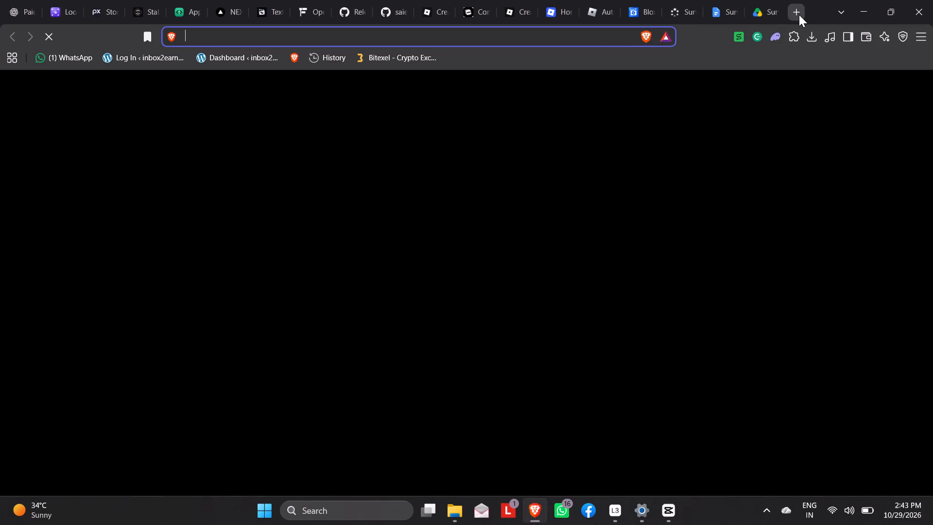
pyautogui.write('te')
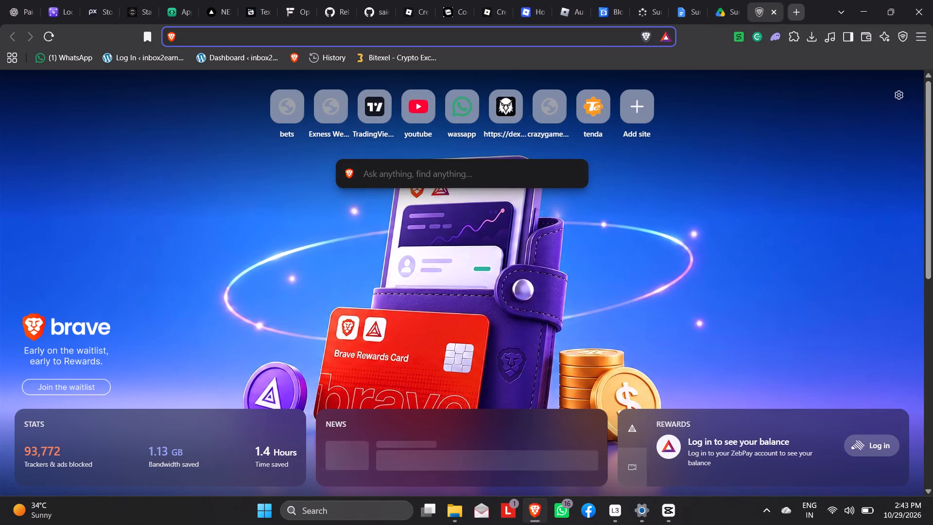
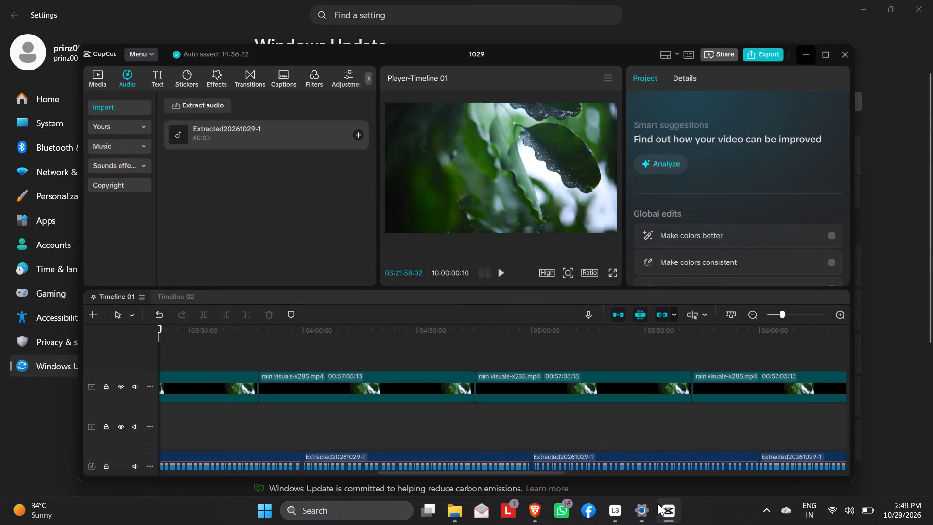
# Review the export settings and size estimate for project 1029, and close them without exporting.
pyautogui.click(761, 56)
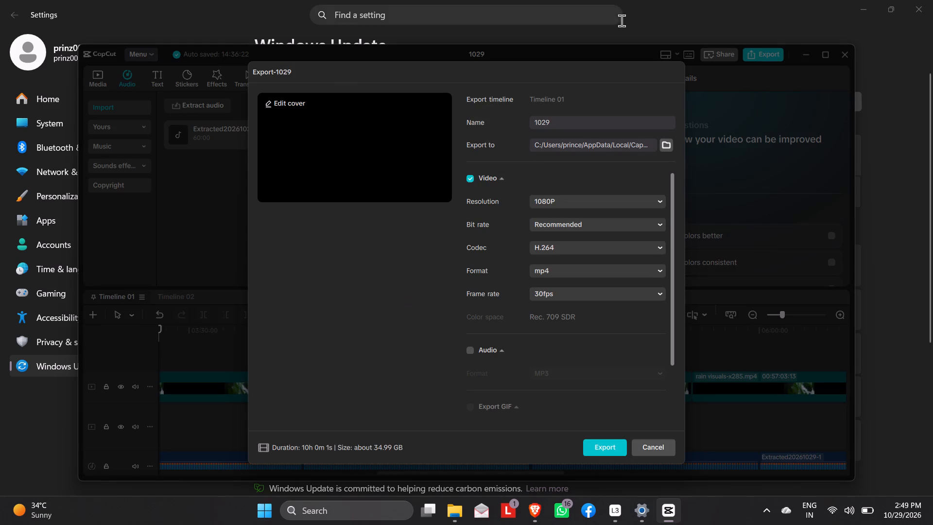
pyautogui.click(657, 443)
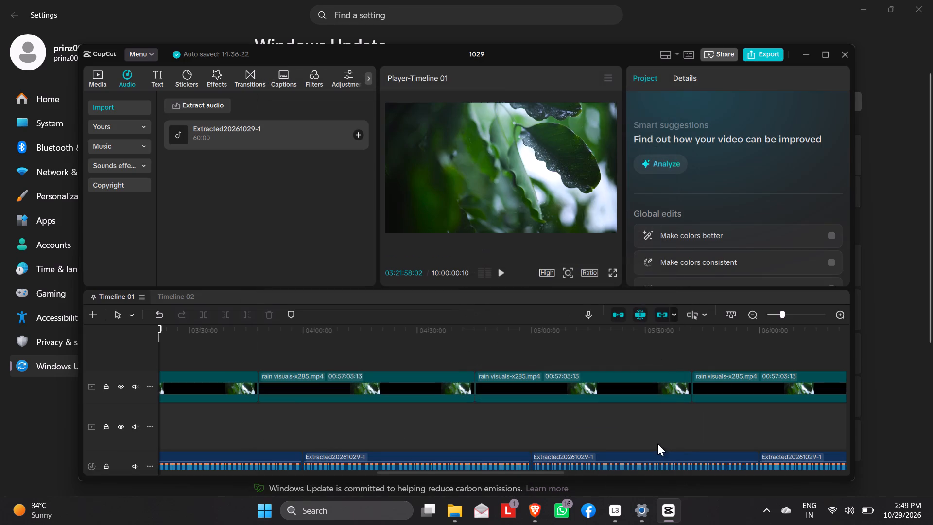
# Minimize the Windows Settings and CapCut windows to reveal the desktop.
pyautogui.click(871, 10)
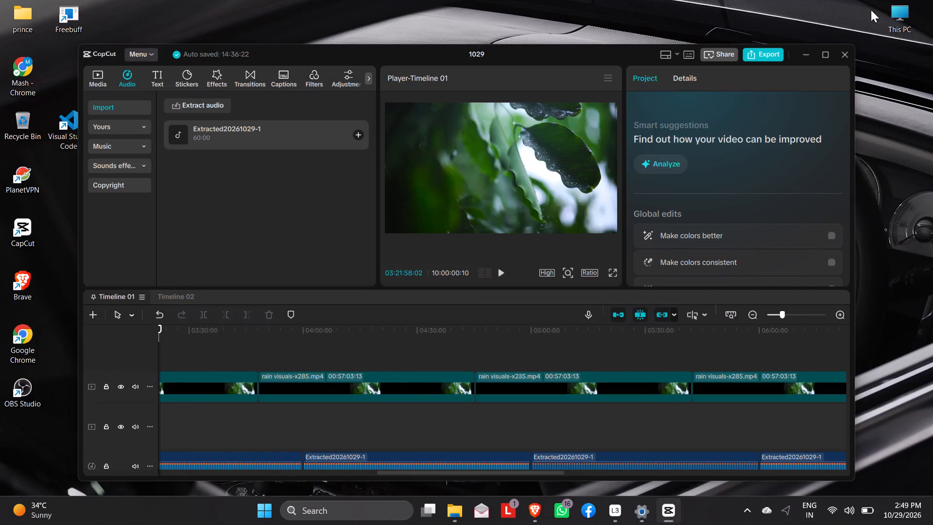
pyautogui.click(805, 56)
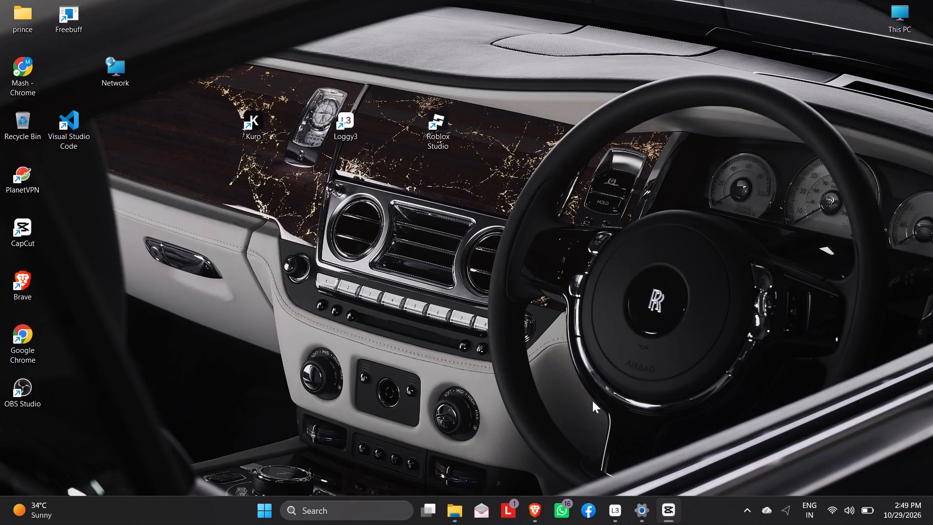